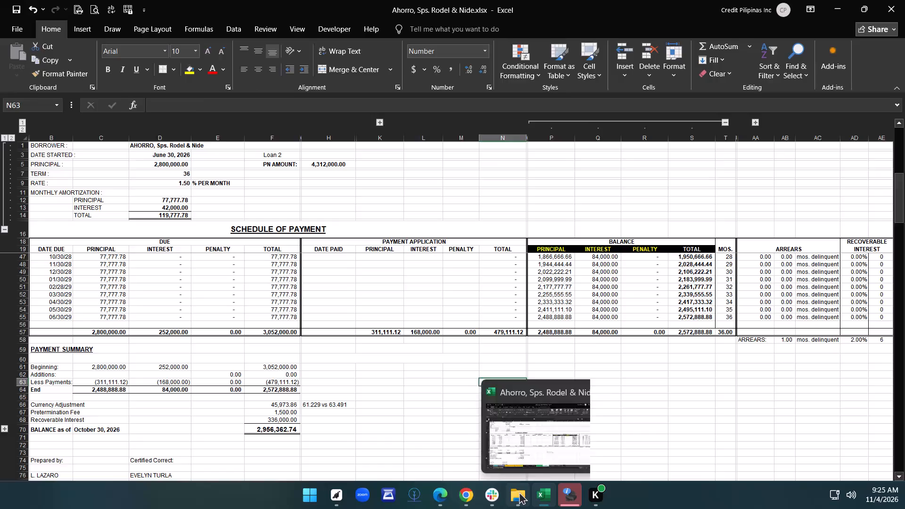
click(519, 492)
double_click(189, 116)
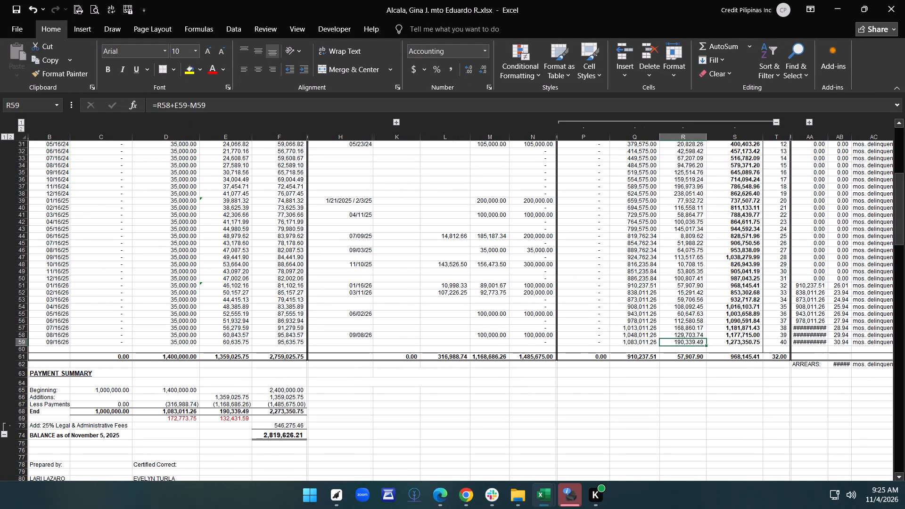
click(23, 349)
right_click(23, 349)
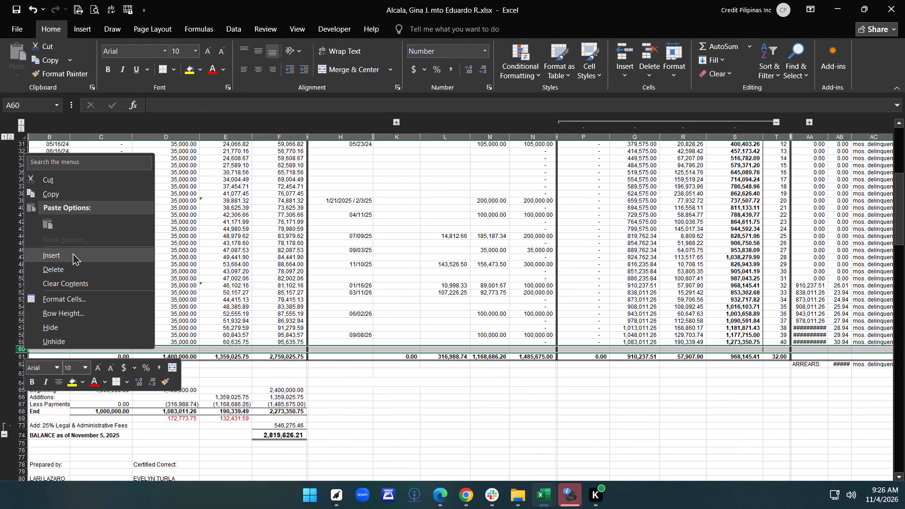
Switch back to the Ahorro loan workbook and set the "BALANCE as of" date below the payment summary to 12/30.
click(532, 498)
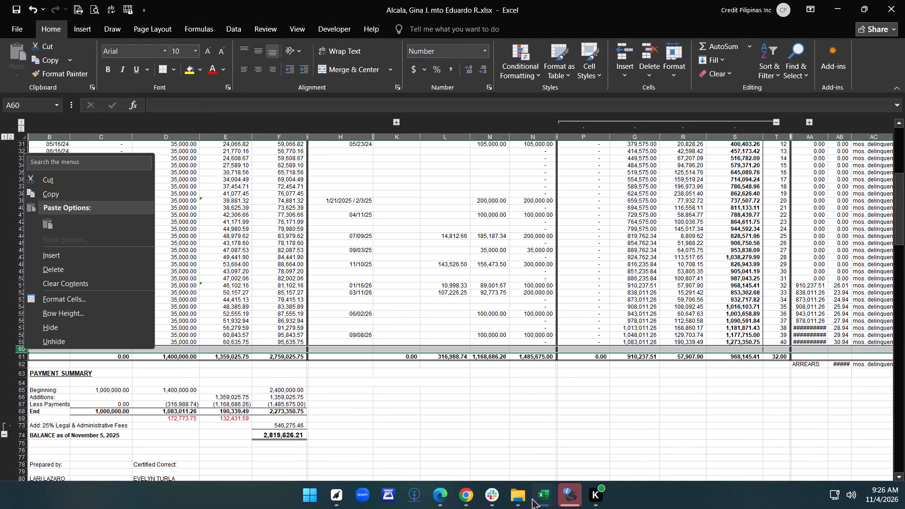
click(500, 438)
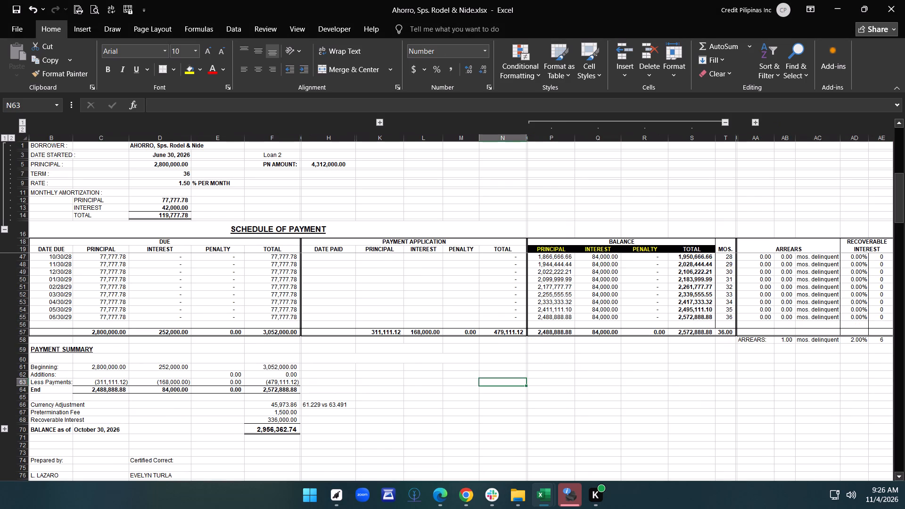
scroll(441, 410, up, 13)
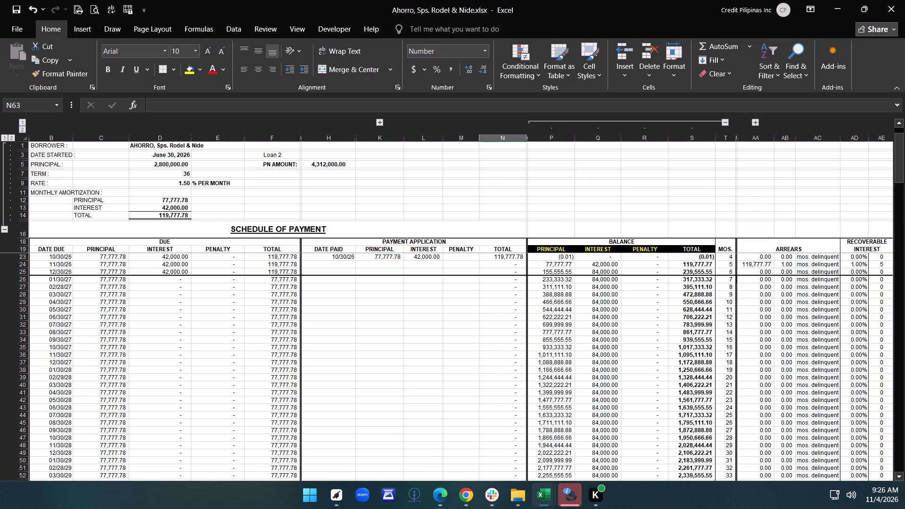
scroll(231, 366, down, 13)
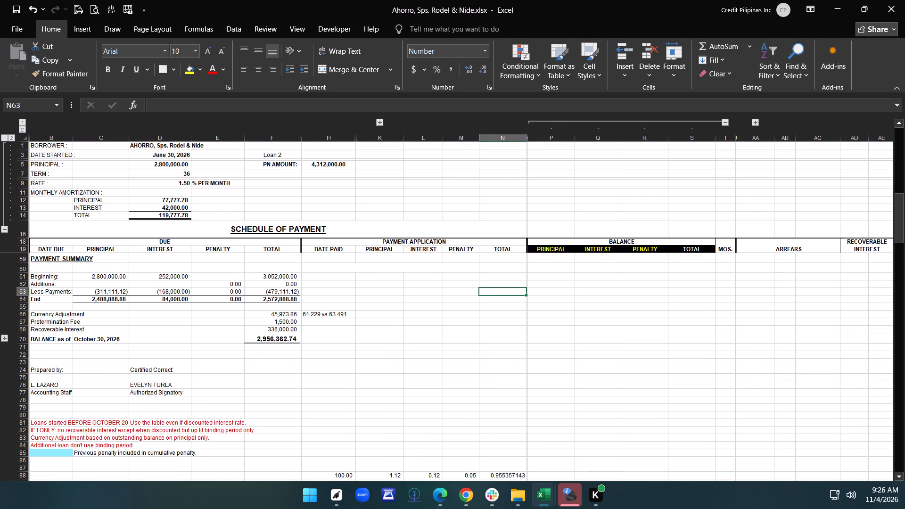
click(97, 337)
text(12/30)
key(Return)
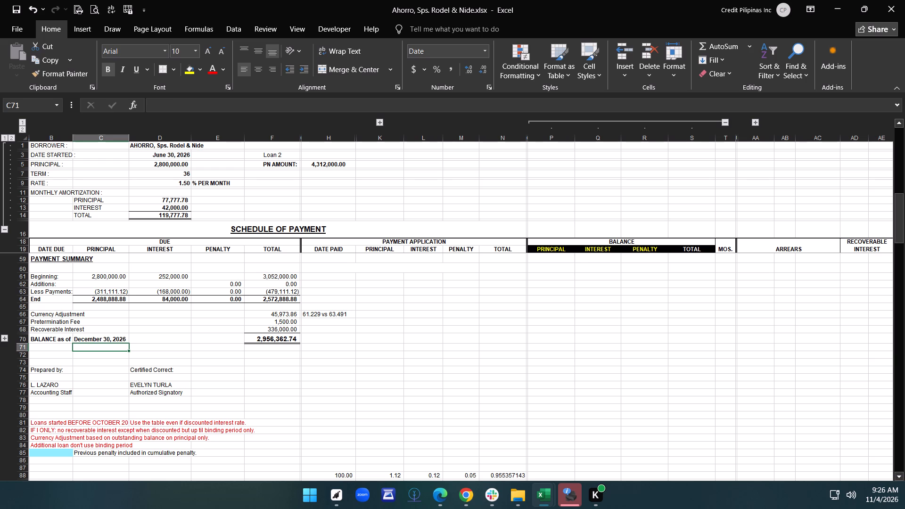
Print the Ahorro payment schedule sheet with the current print settings.
click(92, 10)
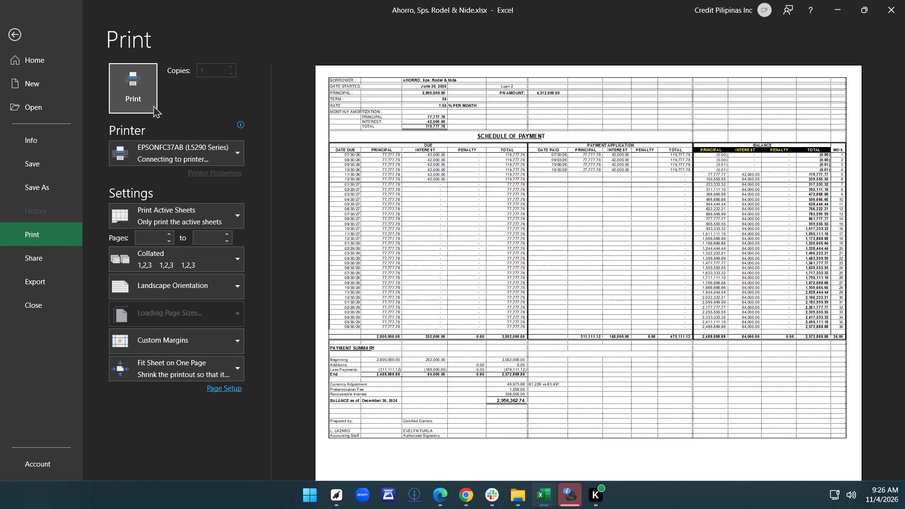
click(140, 86)
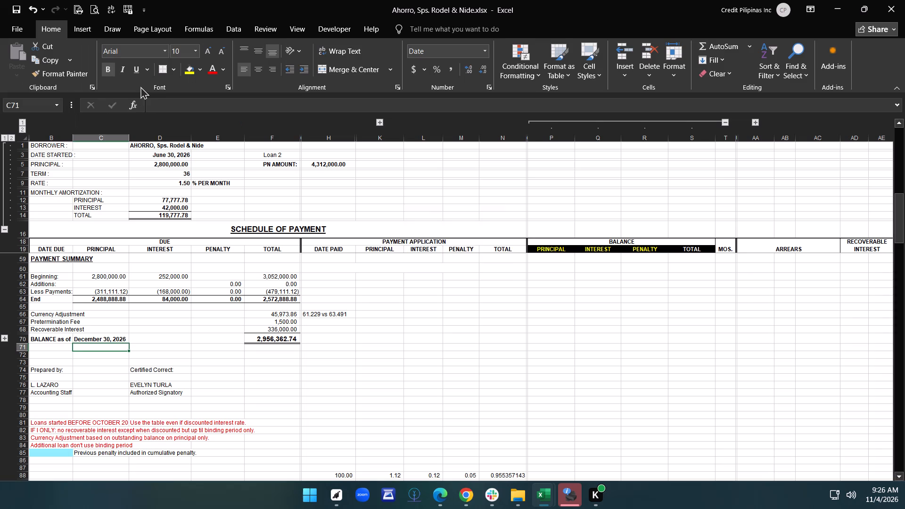
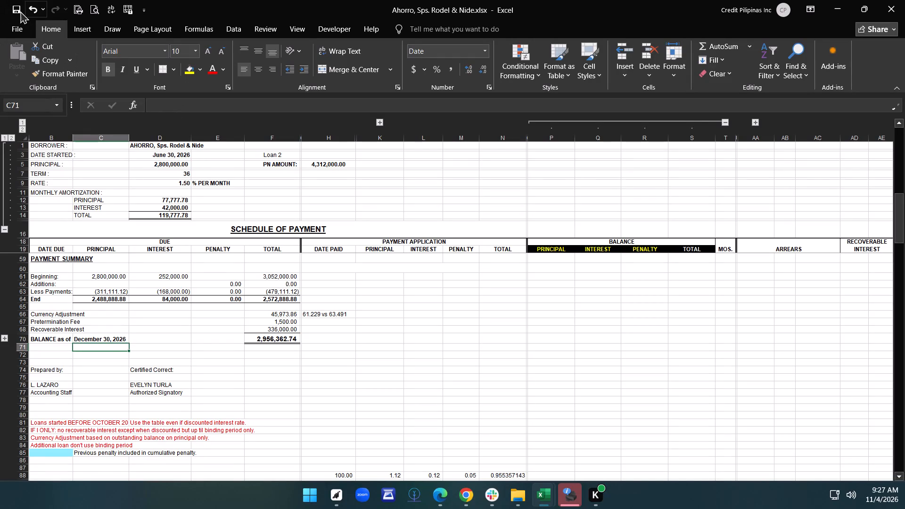
Save the Ahorro loan workbook and close it.
click(20, 11)
click(894, 12)
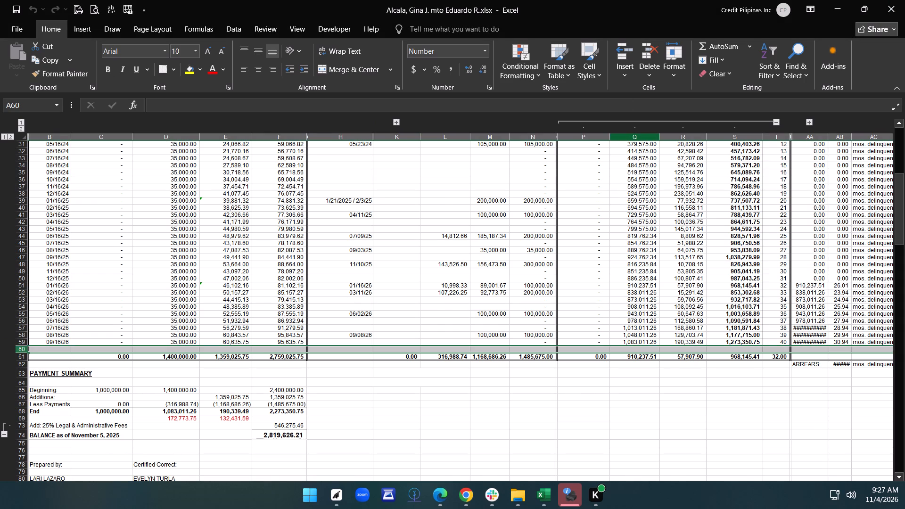
Insert two rows below the 09/16/26 entry of the Alcala schedule and copy the 09/16/26 row into both.
right_click(23, 351)
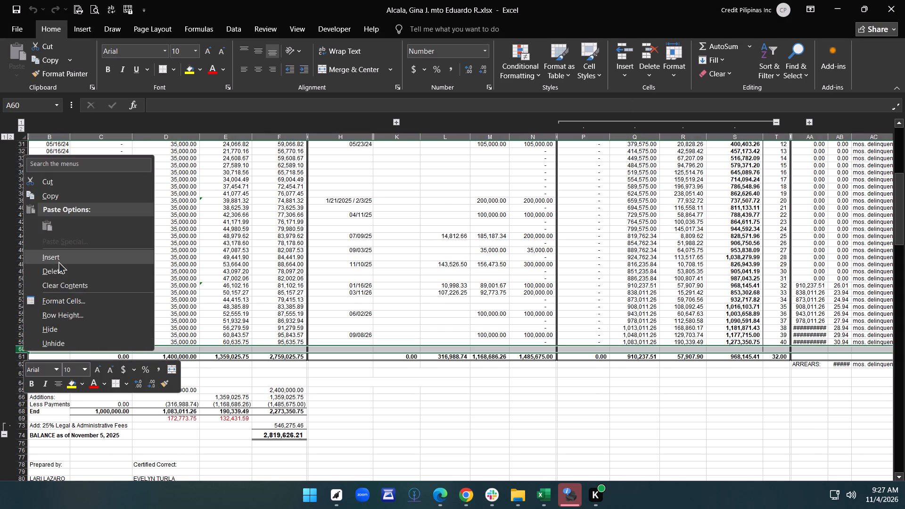
click(58, 261)
key(F4)
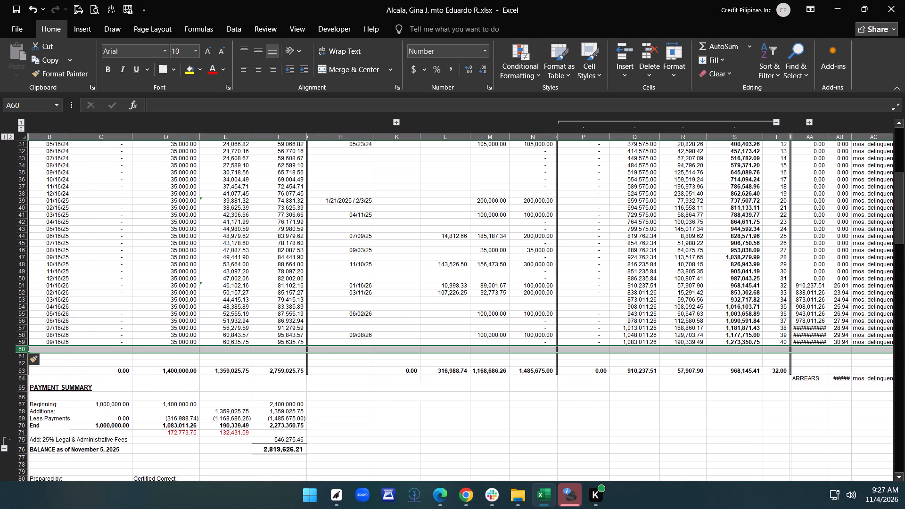
click(21, 340)
click(21, 342)
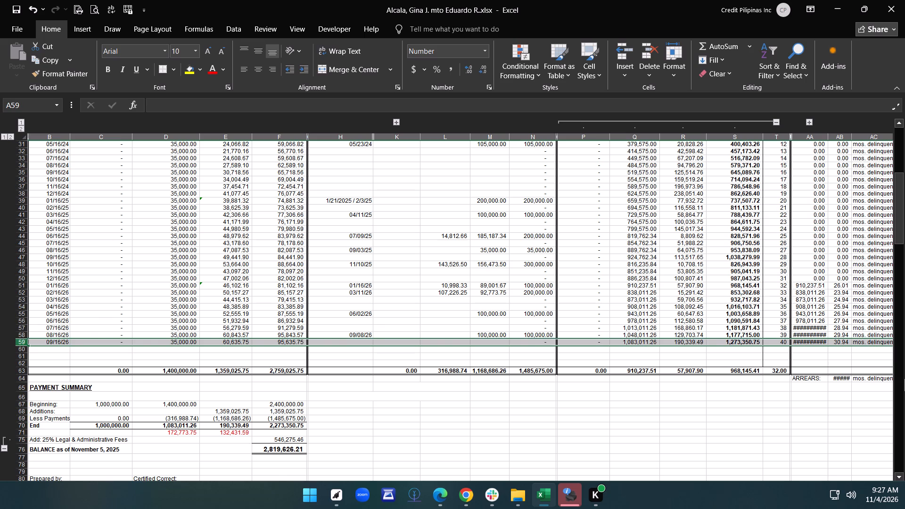
key(ctrl+c)
key(Down)
key(shift+Down)
key(Return)
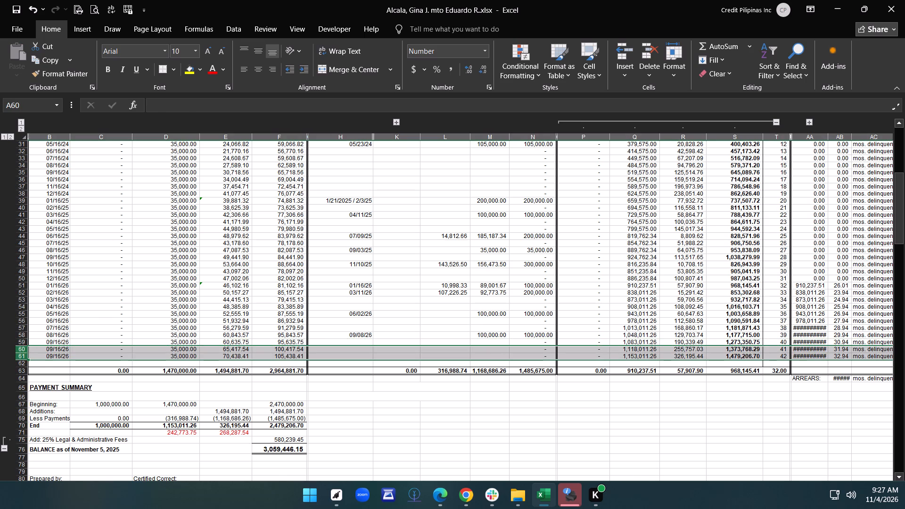
Fill the monthly due-date series down so the two new rows read 10/16/26 and 11/16/26.
drag(63, 311, 64, 322)
double_click(69, 324)
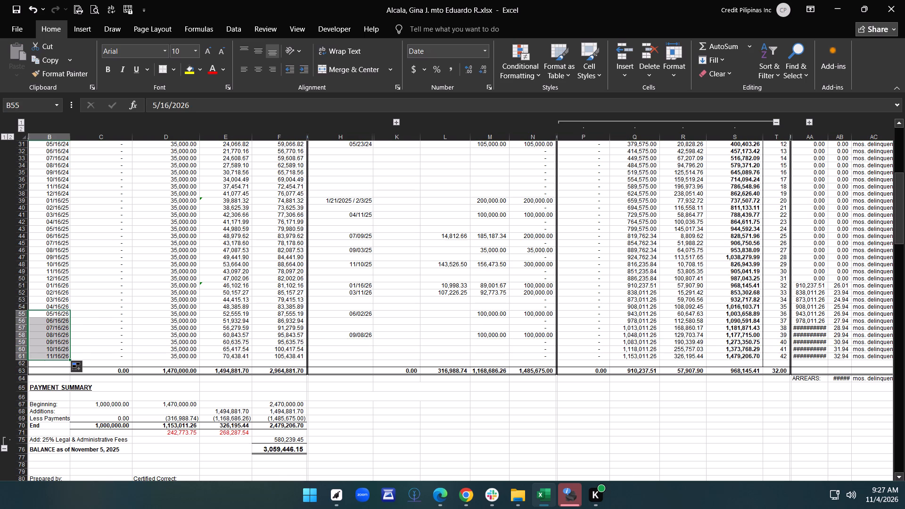
Insert one more schedule row, copy the 11/16/26 row into row 62, and set its due date to 12/16.
click(23, 363)
right_click(23, 363)
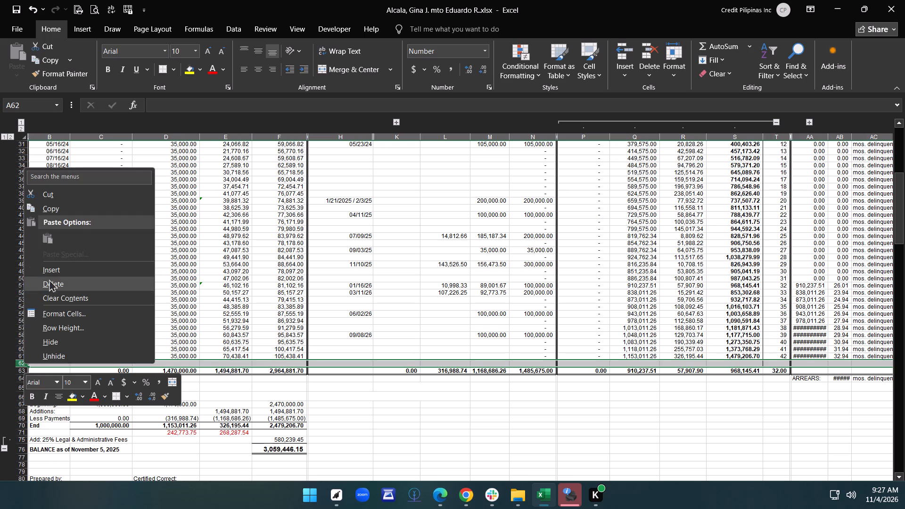
click(51, 273)
click(22, 358)
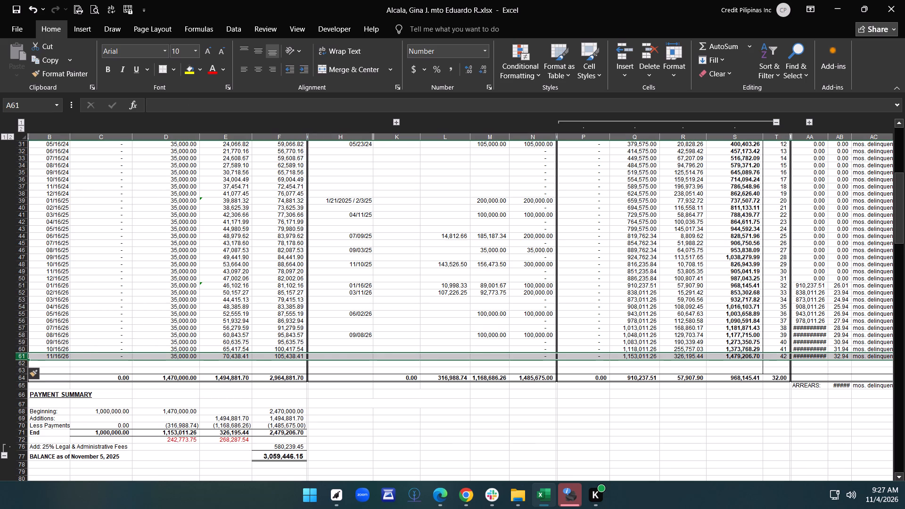
key(ctrl+c)
key(Down)
key(Return)
key(Right)
key(Right)
key(Left)
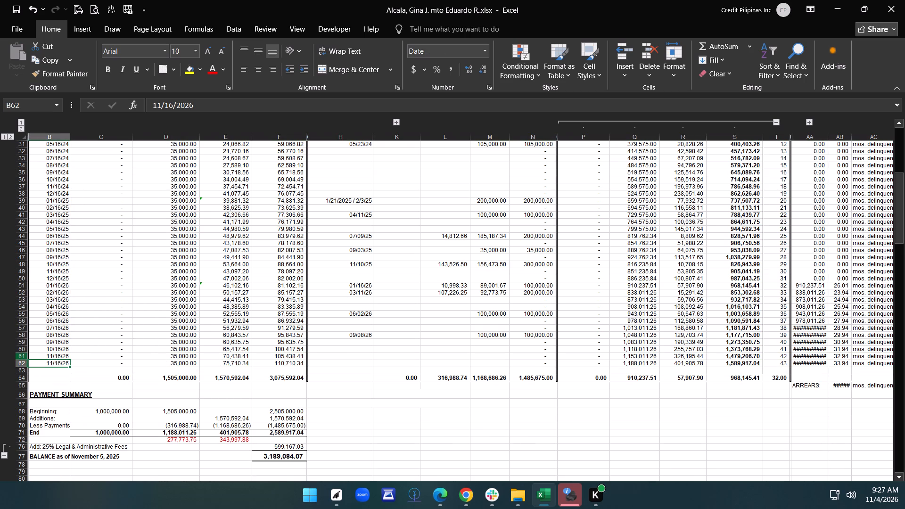
text(12/16)
key(Return)
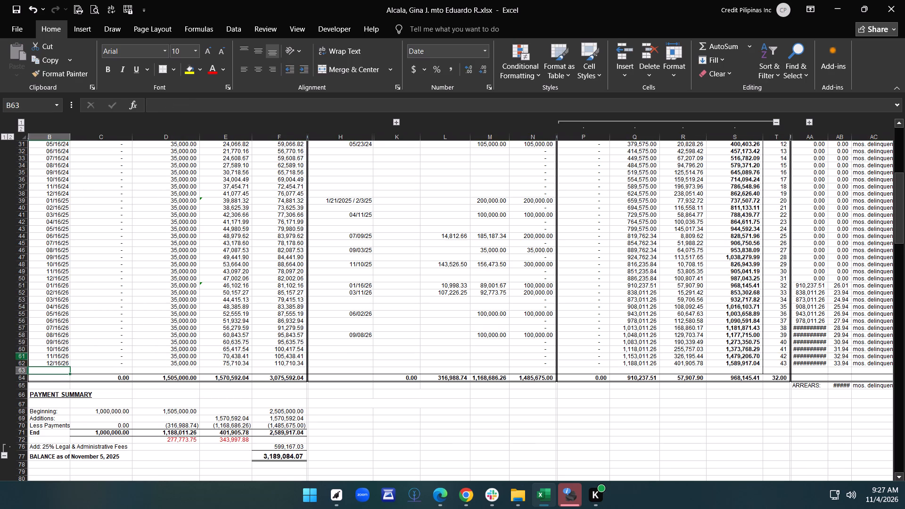
Set the penalty of the 12/16/26 row to 0.
key(Up)
key(Right)
key(Right)
key(Right)
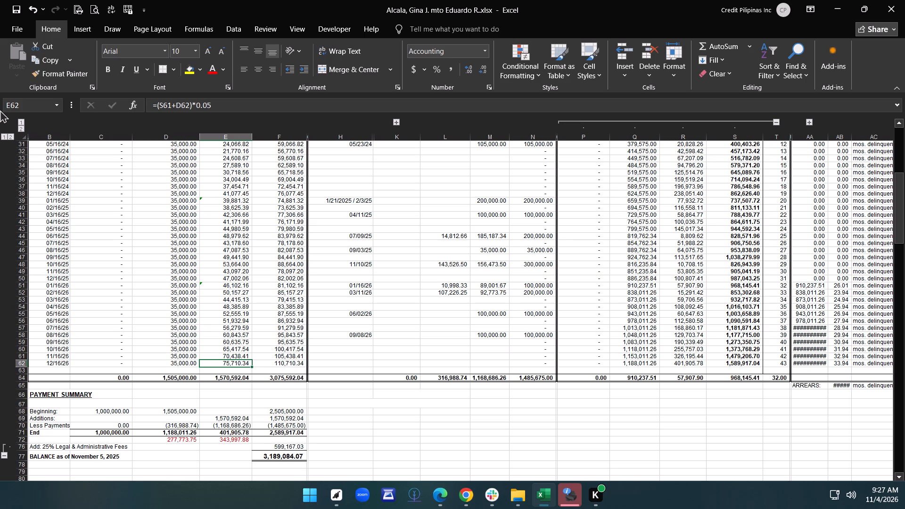
key(0)
key(Return)
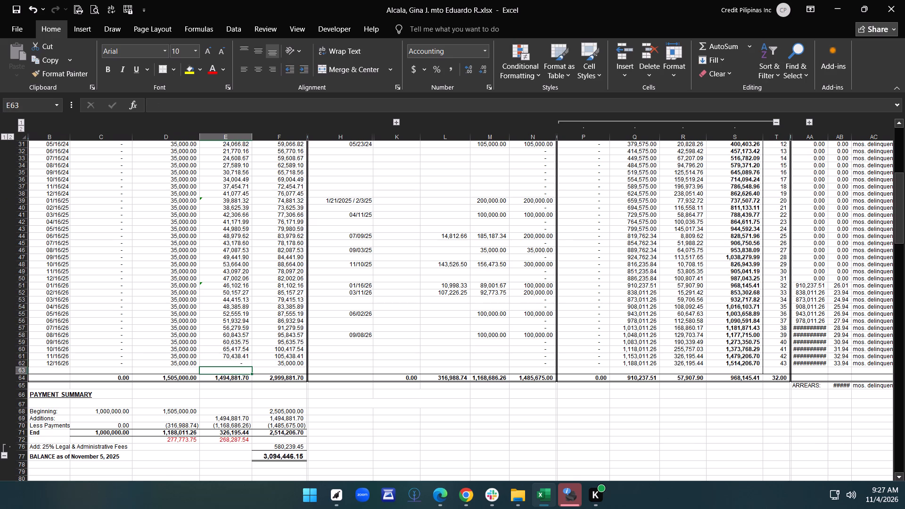
Link the balance and months cells of the totals row (P64 to T64) to the 12/16/26 row 62.
click(601, 380)
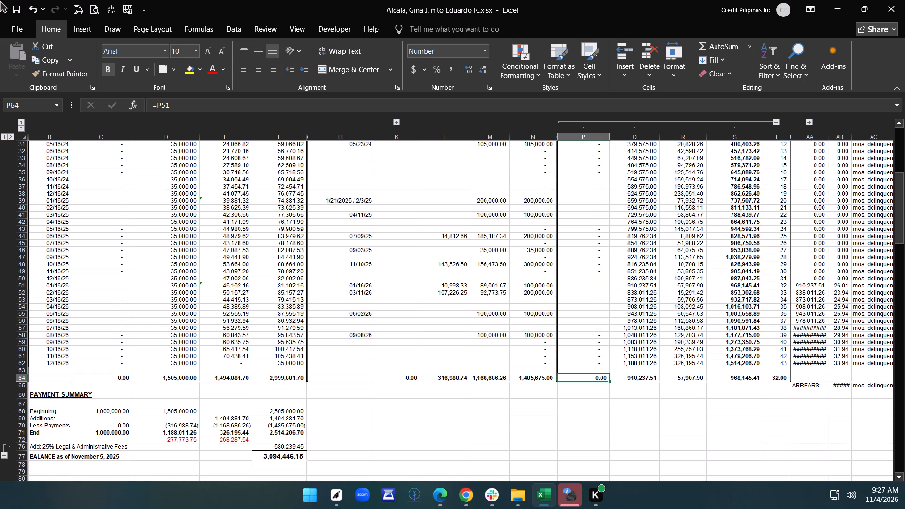
key(equal)
key(Up)
key(Up)
key(Return)
key(Up)
key(ctrl+c)
key(Right)
key(shift+Right)
key(shift+Right)
key(shift+Right)
key(Return)
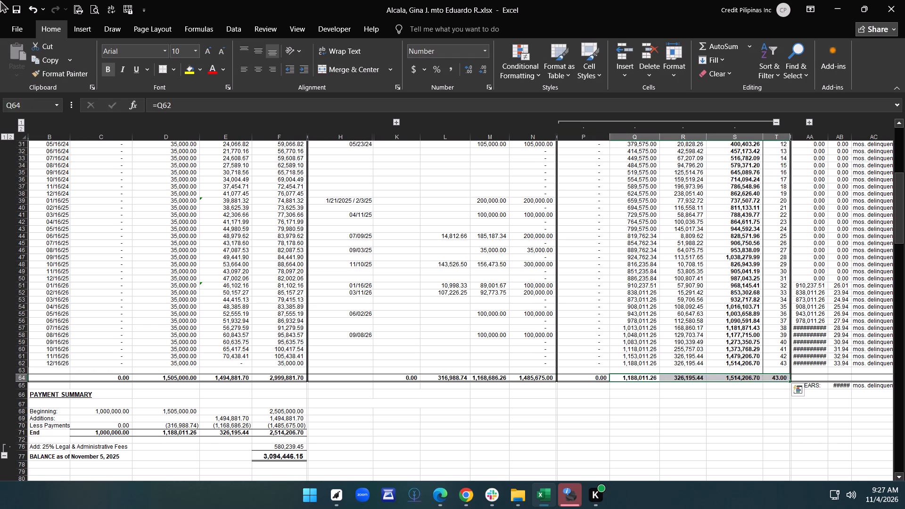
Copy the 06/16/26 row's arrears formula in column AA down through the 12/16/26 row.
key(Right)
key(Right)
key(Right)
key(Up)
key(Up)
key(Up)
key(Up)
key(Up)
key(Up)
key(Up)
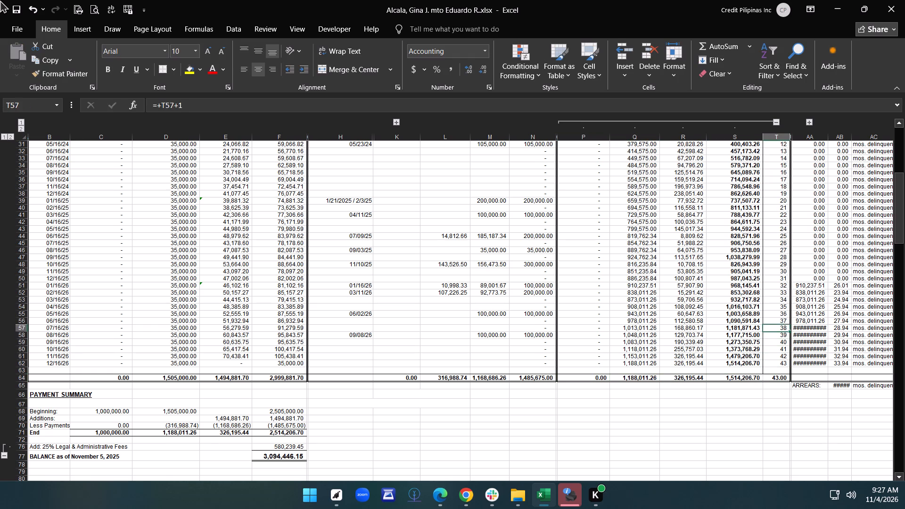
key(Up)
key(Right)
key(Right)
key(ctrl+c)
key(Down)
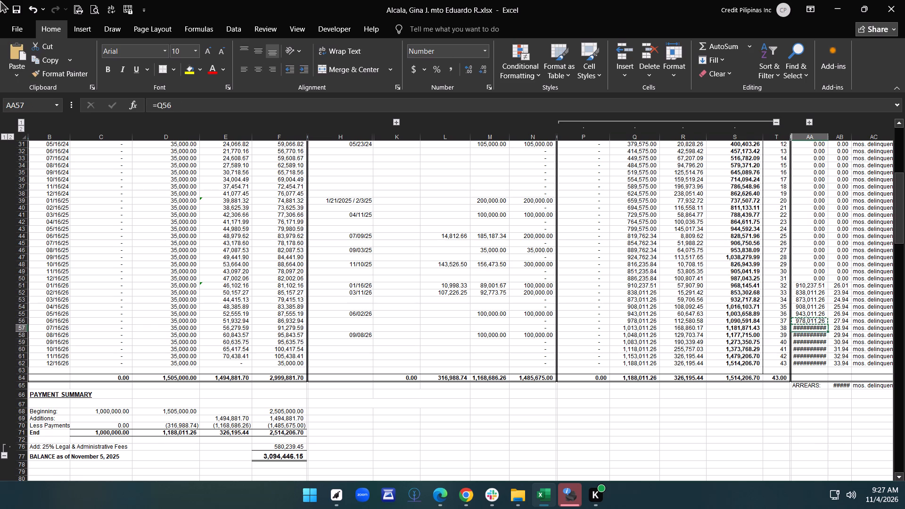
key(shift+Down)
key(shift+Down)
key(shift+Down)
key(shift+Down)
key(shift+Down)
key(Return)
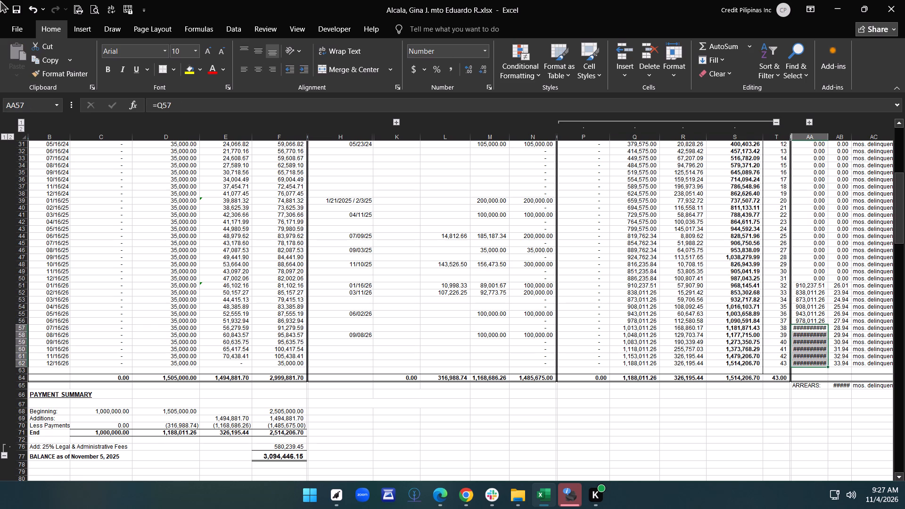
Auto-fit the width of arrears column AA to its contents.
key(Up)
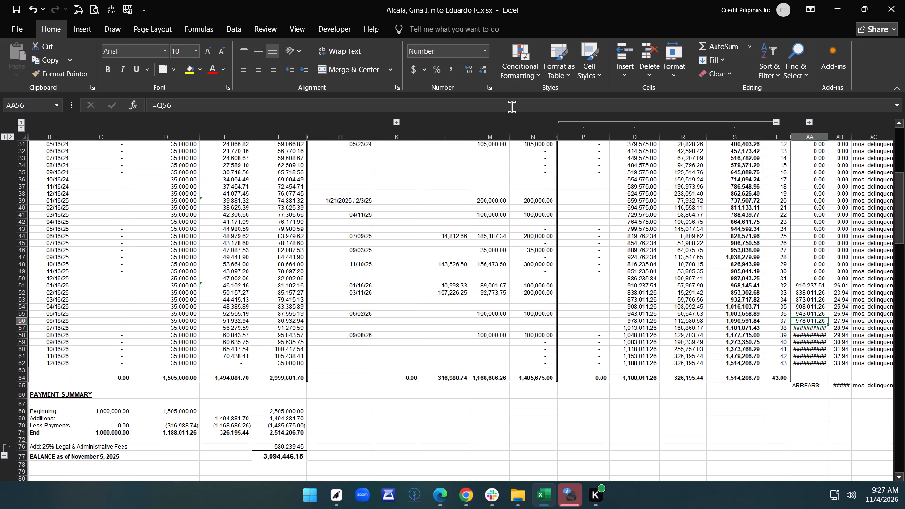
double_click(830, 138)
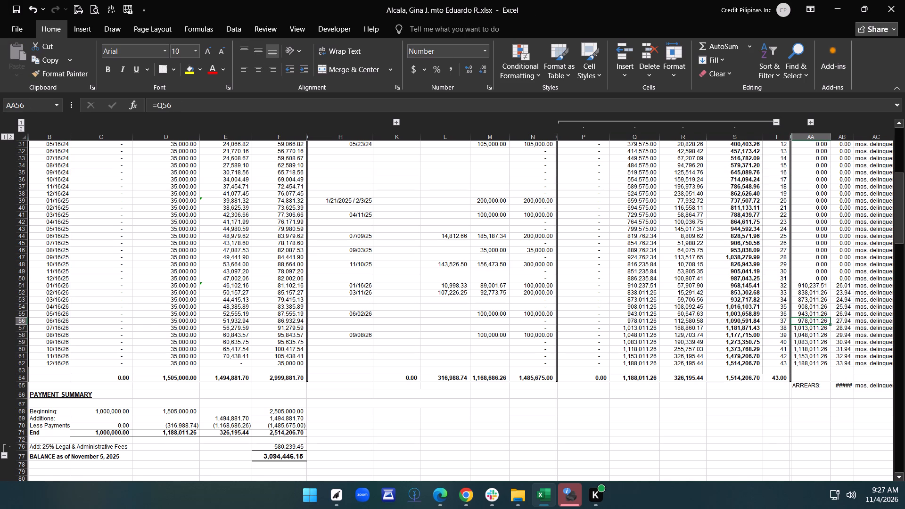
Copy the zero arrears amount of the 12/16/25 row into the 01/16/26 through 10/16/26 rows.
click(814, 280)
key(ctrl+c)
key(Down)
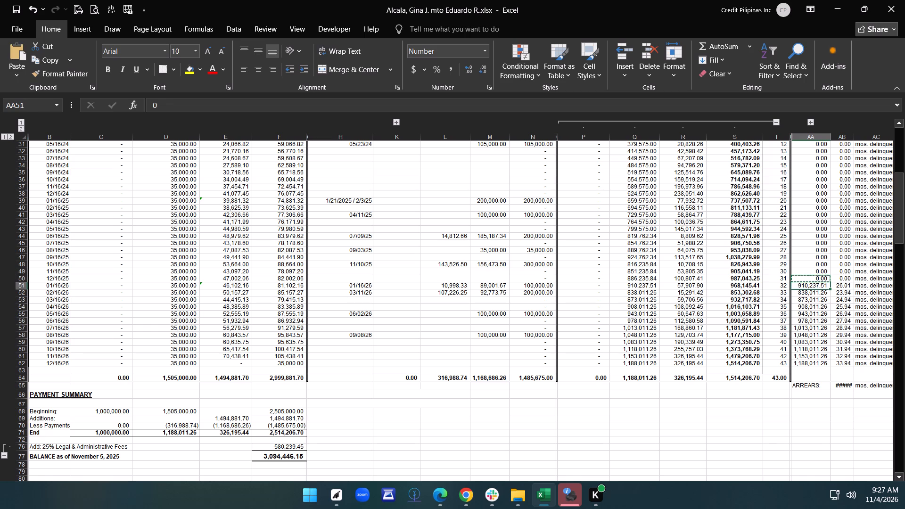
key(shift+Down)
key(shift+Down)
key(shift+Down)
key(shift+Down)
key(shift+Down)
key(shift+Down)
key(shift+Down)
key(shift+Down)
key(shift+Down)
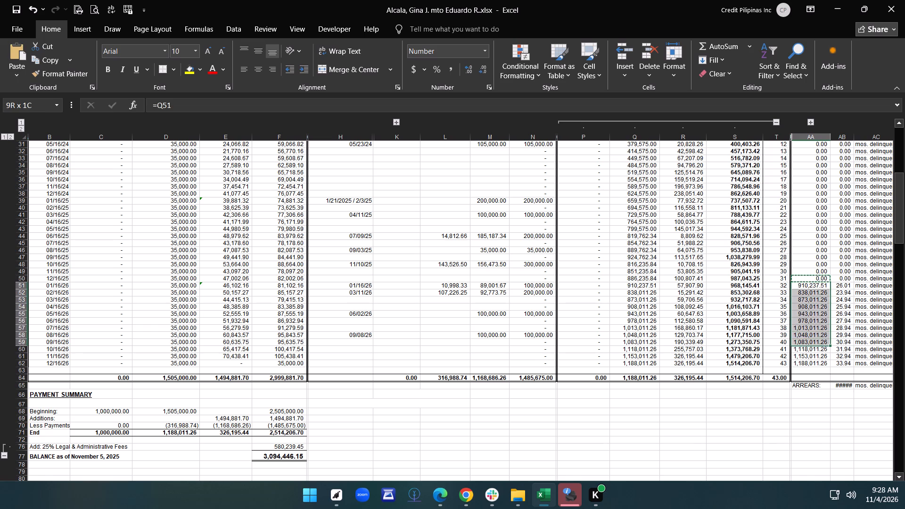
key(Return)
Set the arrears amount of the 12/16/26 row to 0.
key(Down)
key(Down)
key(Down)
key(Down)
key(Down)
key(Down)
key(Down)
key(Down)
key(Down)
key(Down)
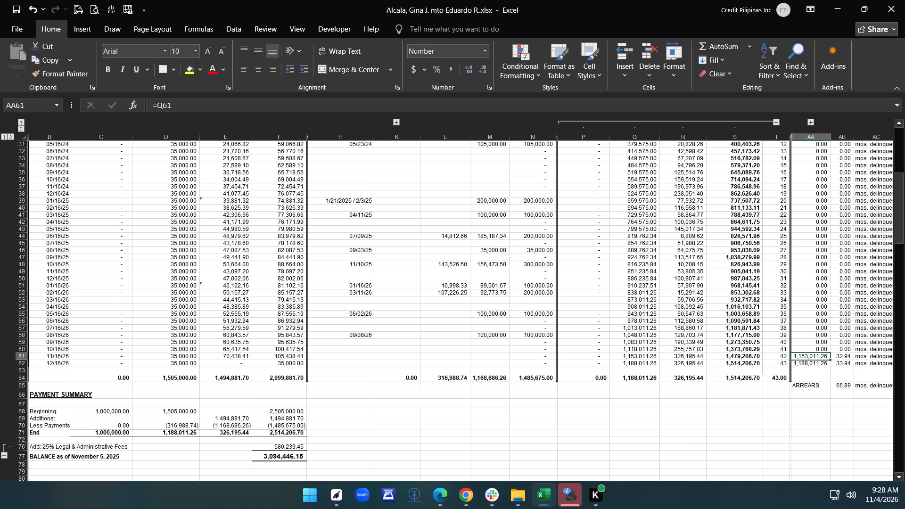
key(Down)
key(0)
key(Return)
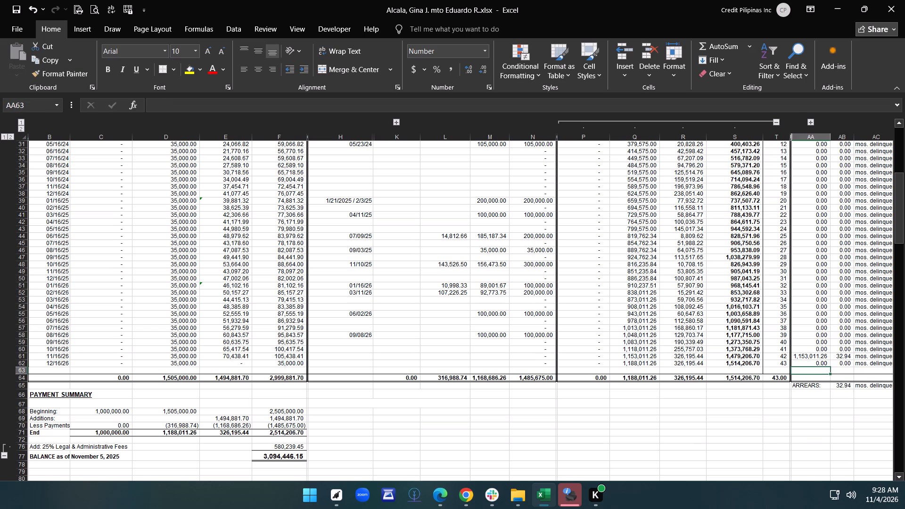
key(Down)
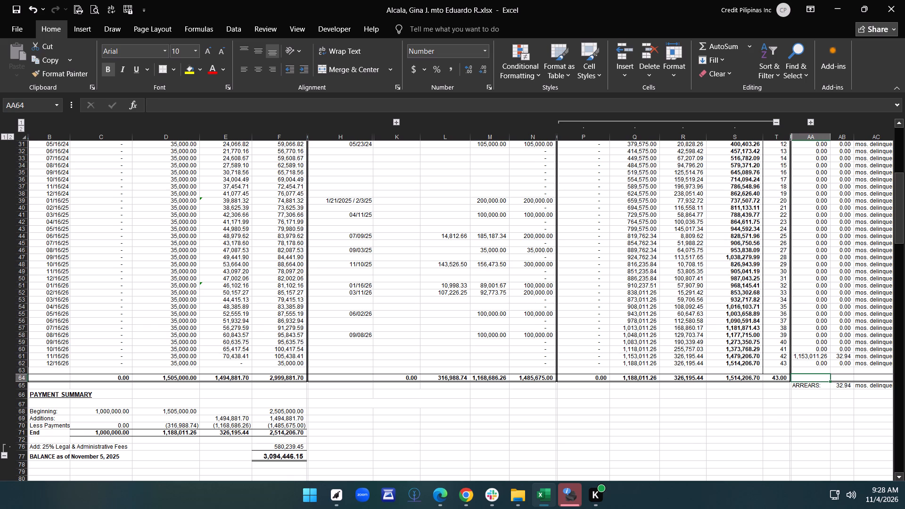
Change the font color of the hidden ARREARS note in H66 to L66, beside the payment summary heading, to black.
drag(345, 394, 439, 408)
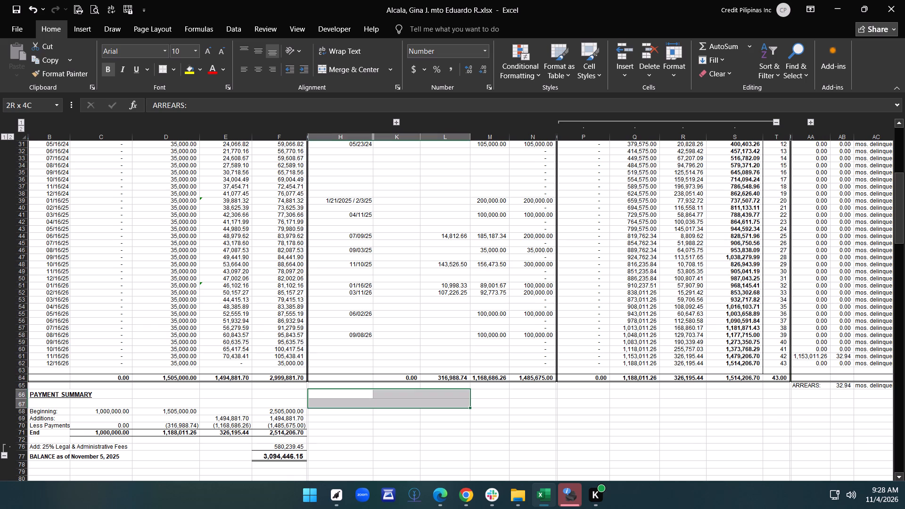
drag(439, 408, 443, 394)
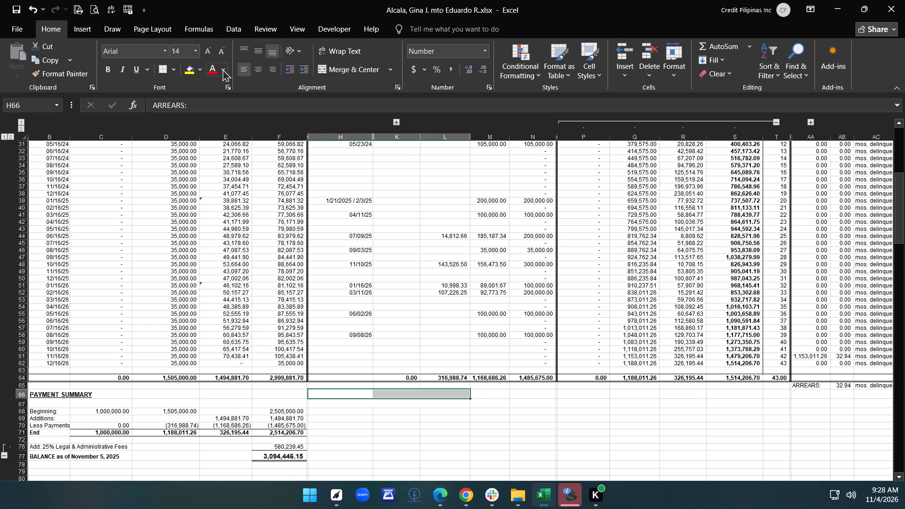
click(226, 68)
click(234, 107)
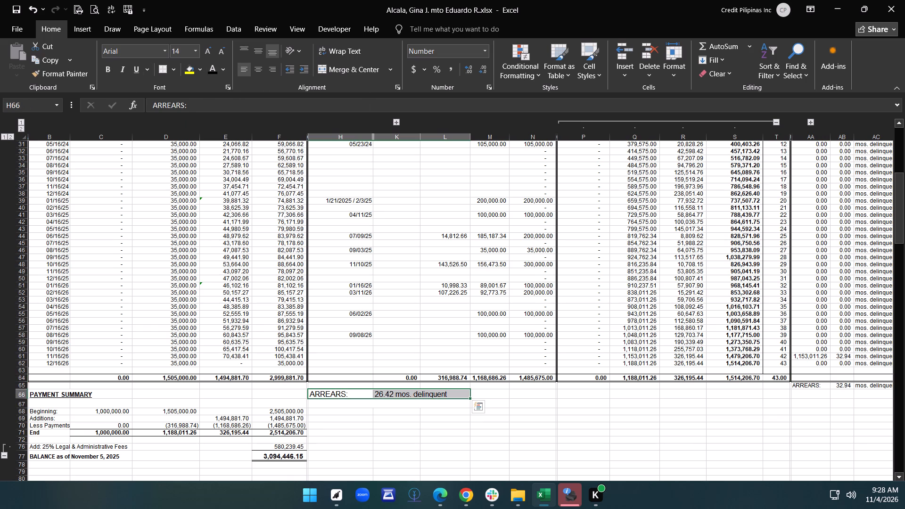
Update the ARREARS note in K66 to read 32.94 mos. delinquent.
double_click(394, 395)
drag(394, 395, 333, 384)
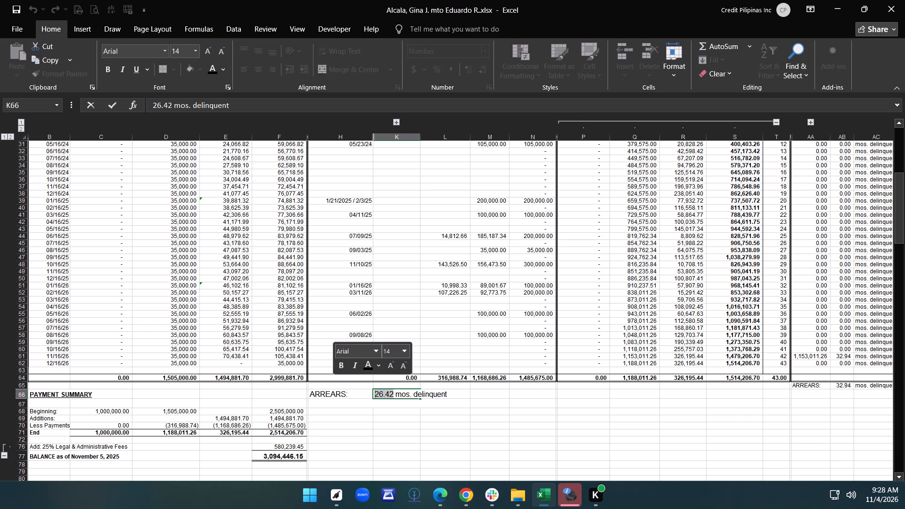
text(32.94)
key(Return)
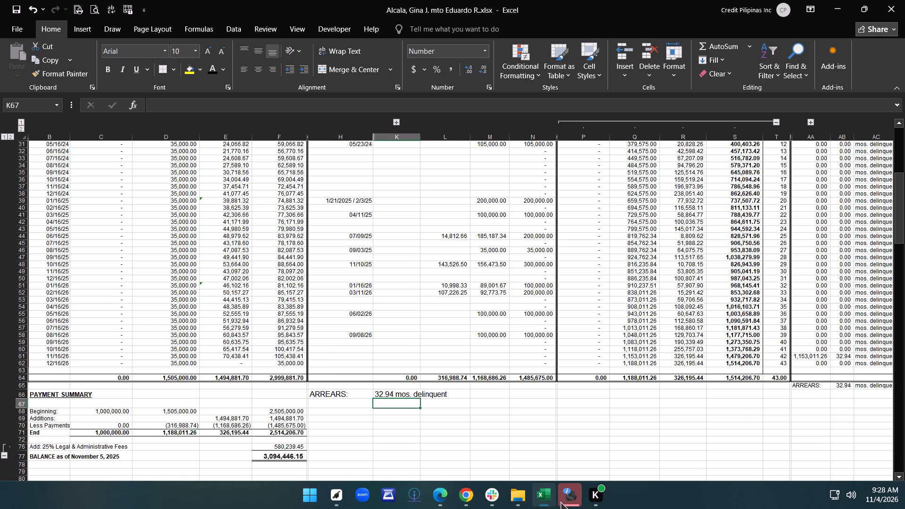
Open the Foreclosed 2026a workbook from the Work folder and look through the Foreclosed Under Redemption sheet's list.
click(510, 494)
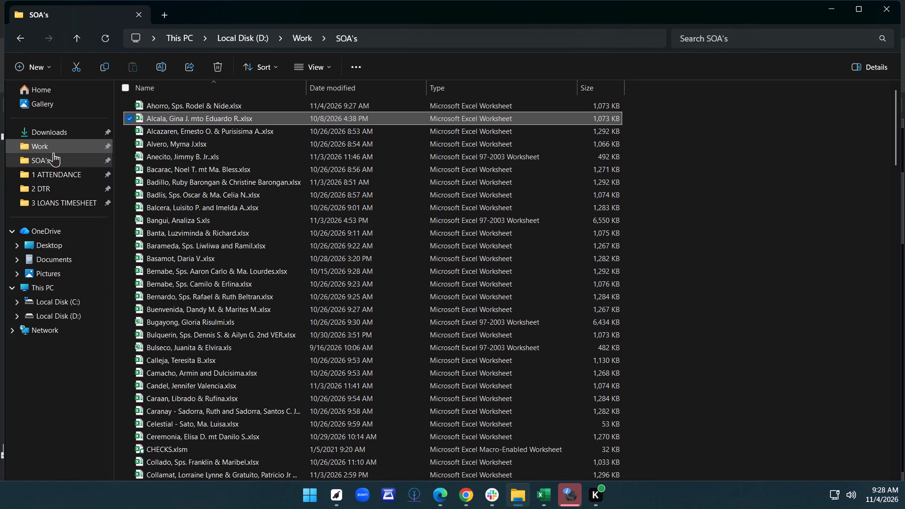
click(53, 152)
double_click(199, 440)
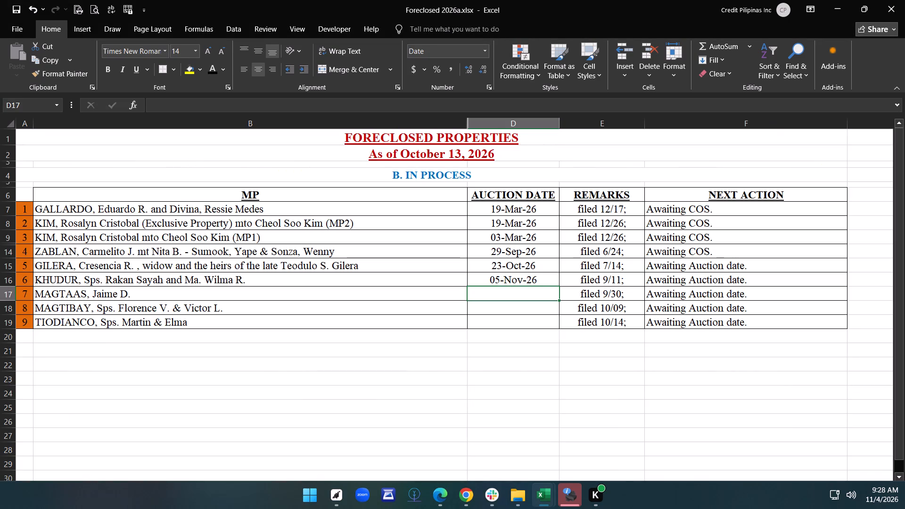
click(323, 434)
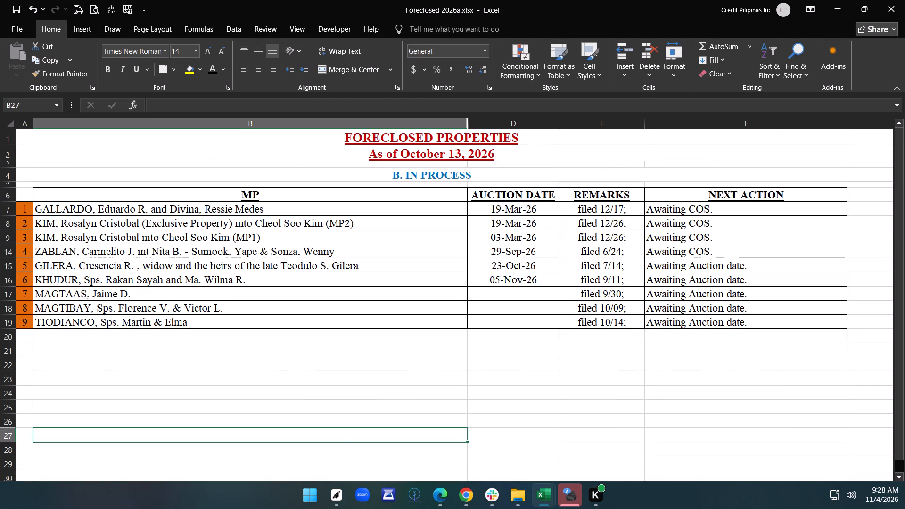
click(700, 414)
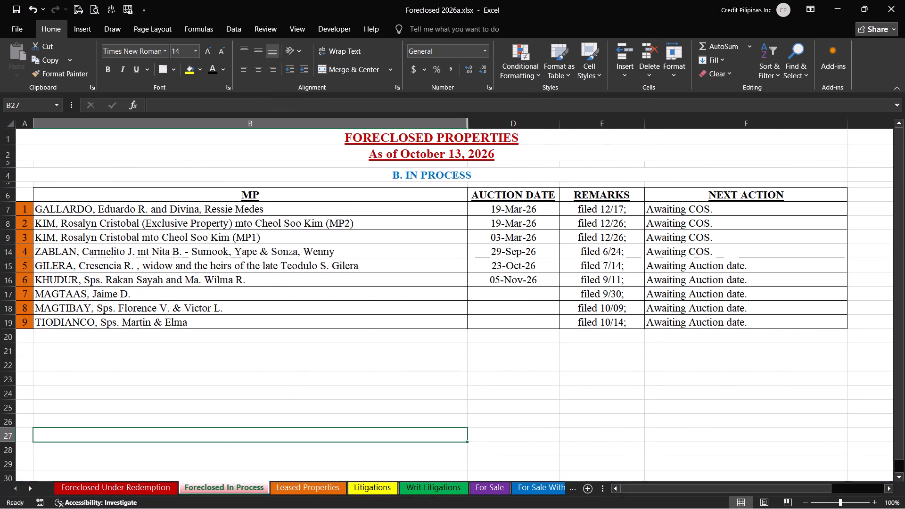
click(142, 488)
scroll(214, 433, down, 7)
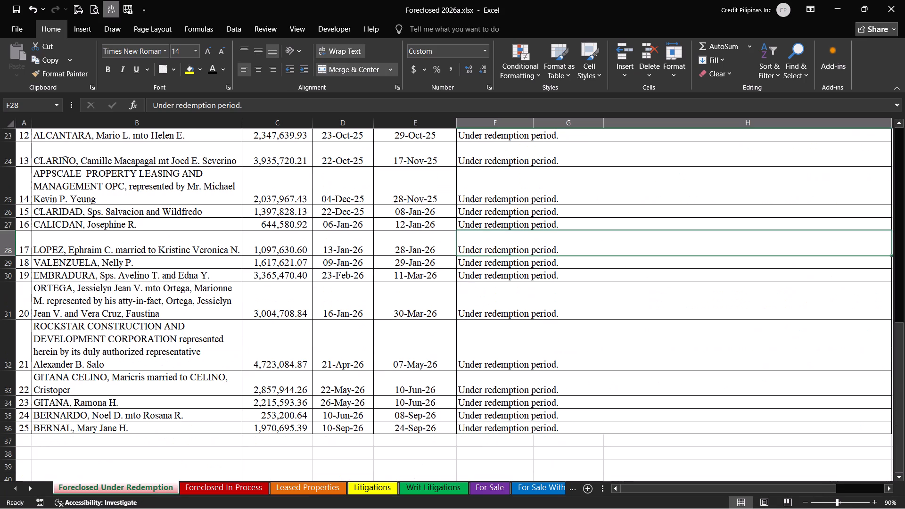
Look back through the Foreclosed Under Redemption list and check the borrowers listed on the Foreclosed In Process sheet.
scroll(214, 433, up, 2)
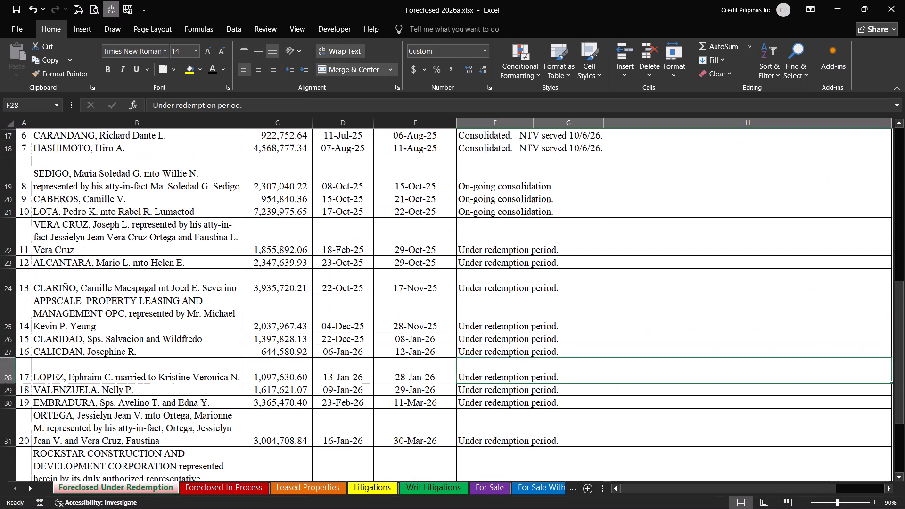
scroll(214, 433, up, 2)
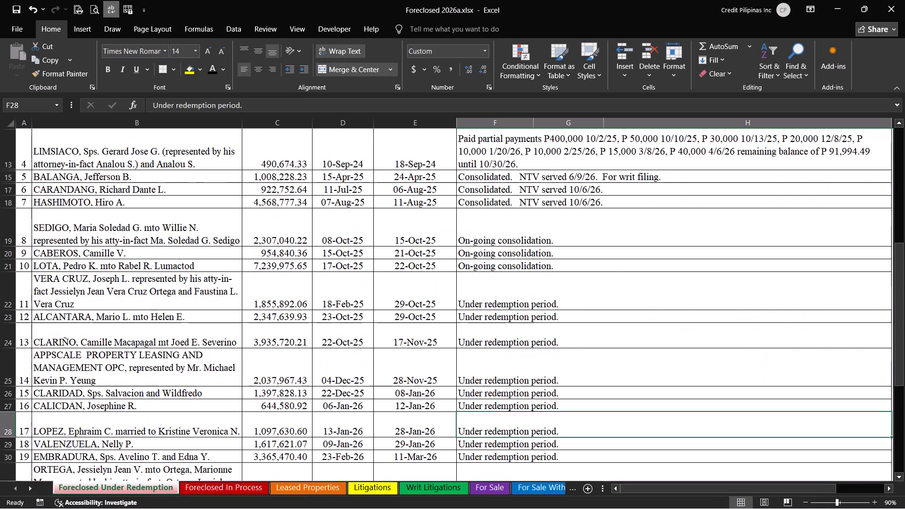
scroll(214, 433, up, 1)
click(243, 487)
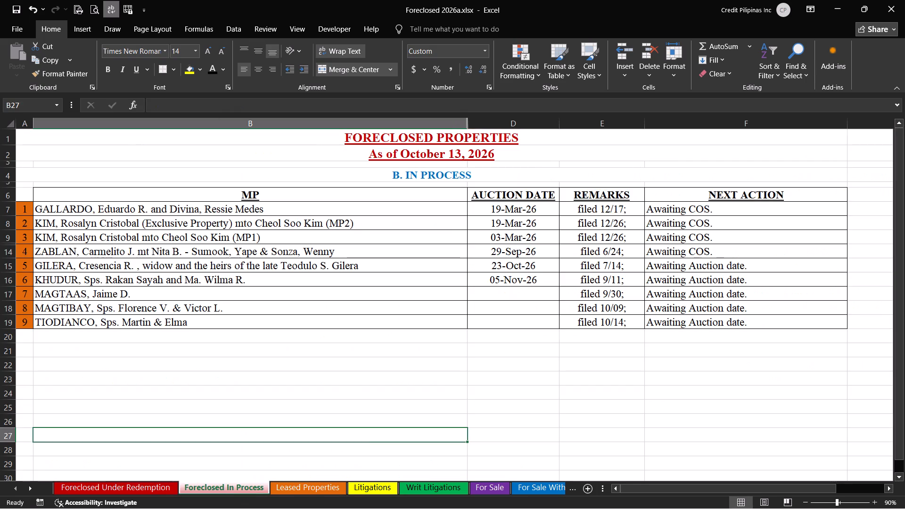
click(425, 389)
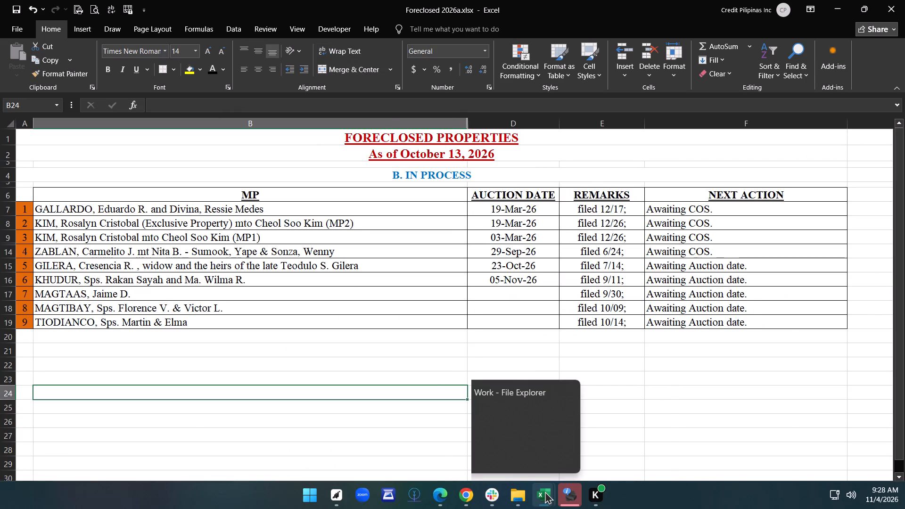
click(507, 439)
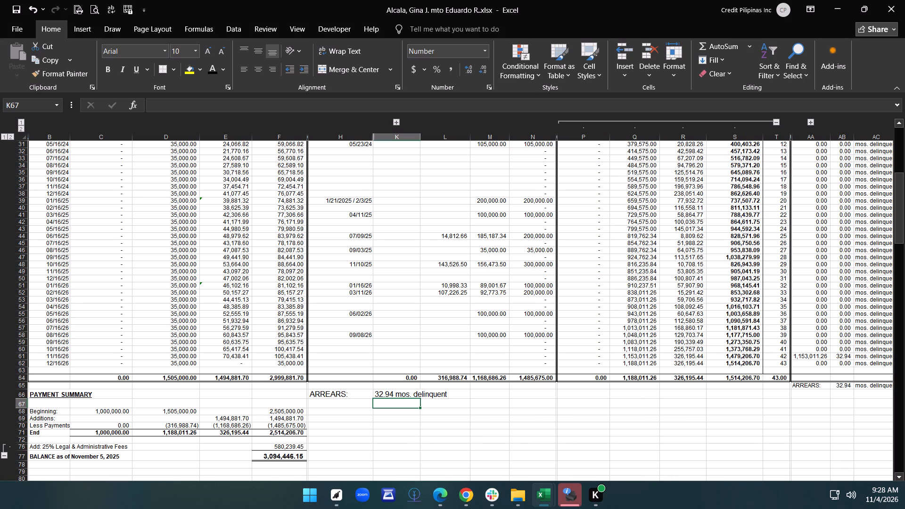
click(373, 431)
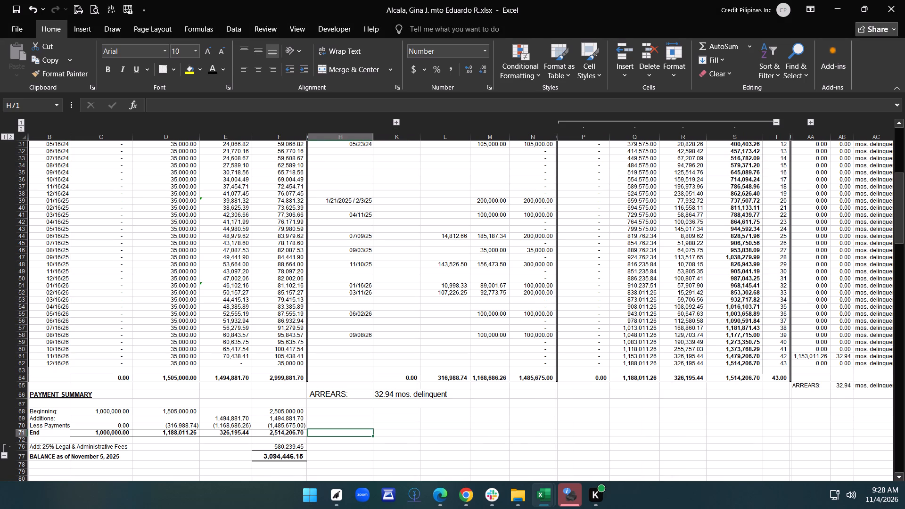
click(707, 401)
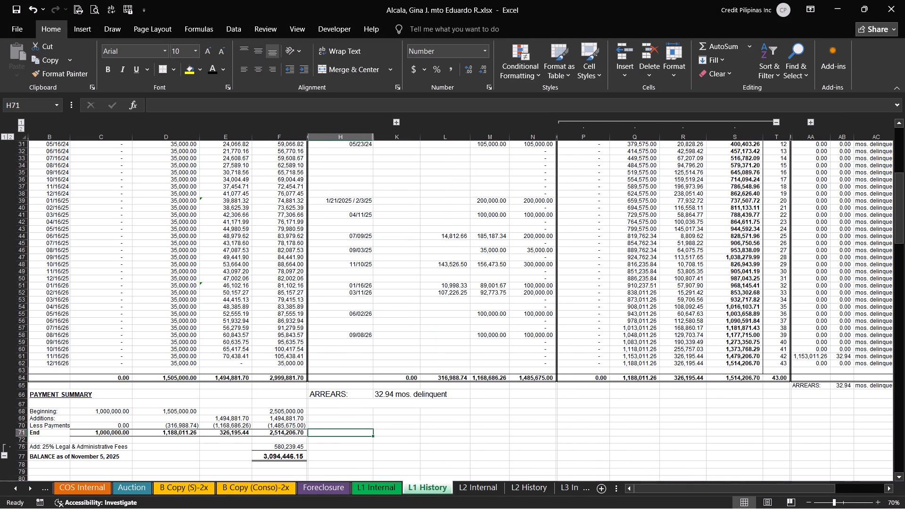
click(325, 488)
scroll(425, 411, up, 7)
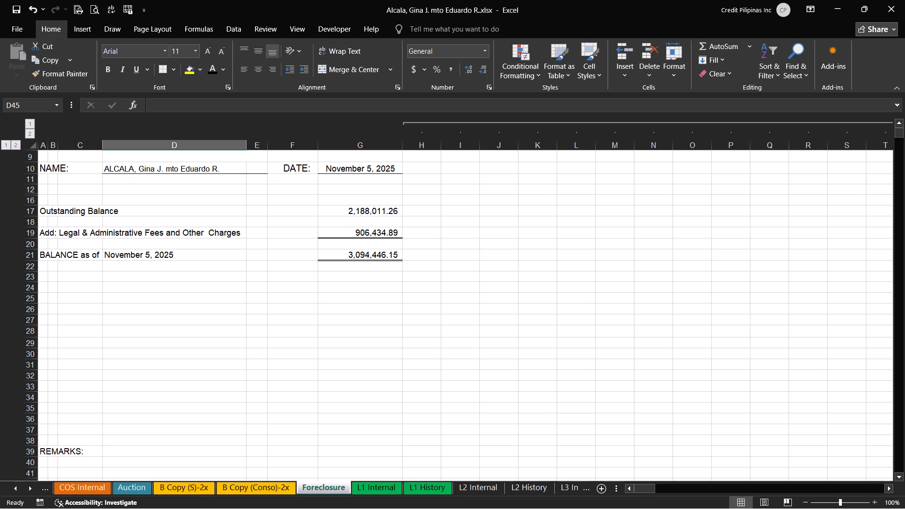
click(425, 491)
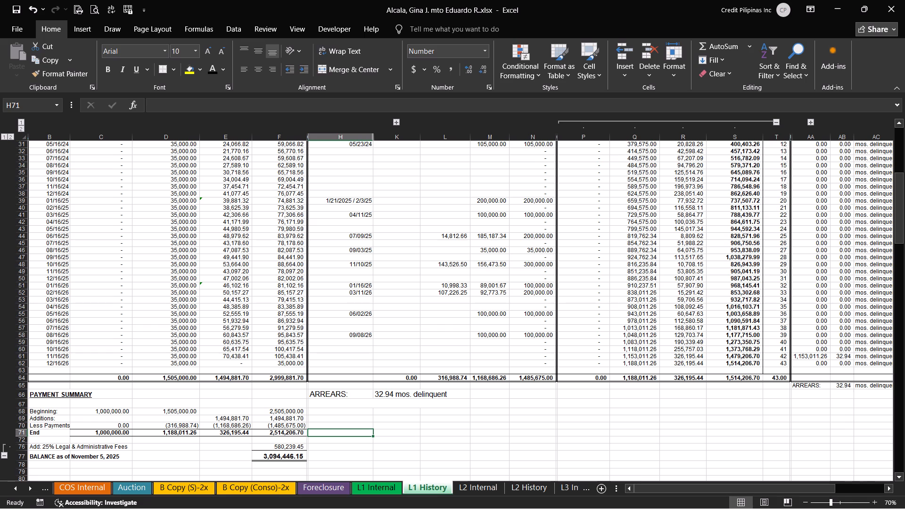
click(232, 357)
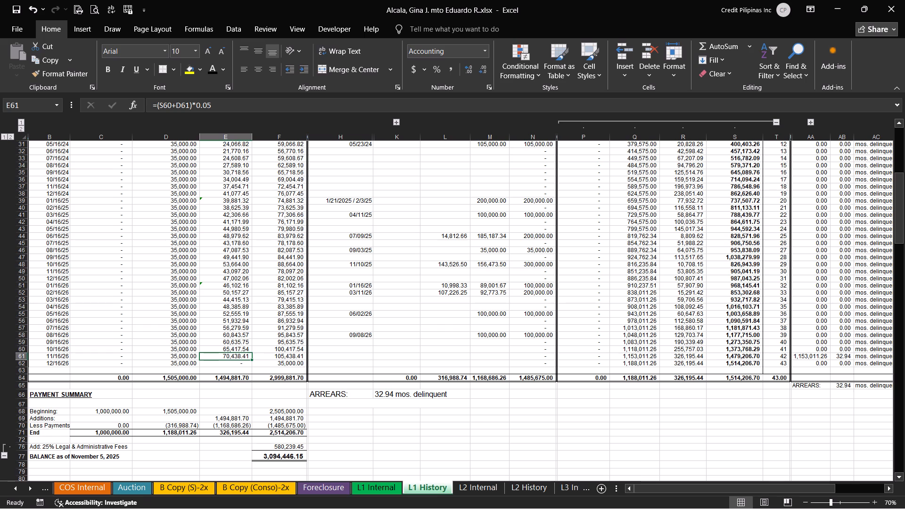
drag(235, 356, 281, 354)
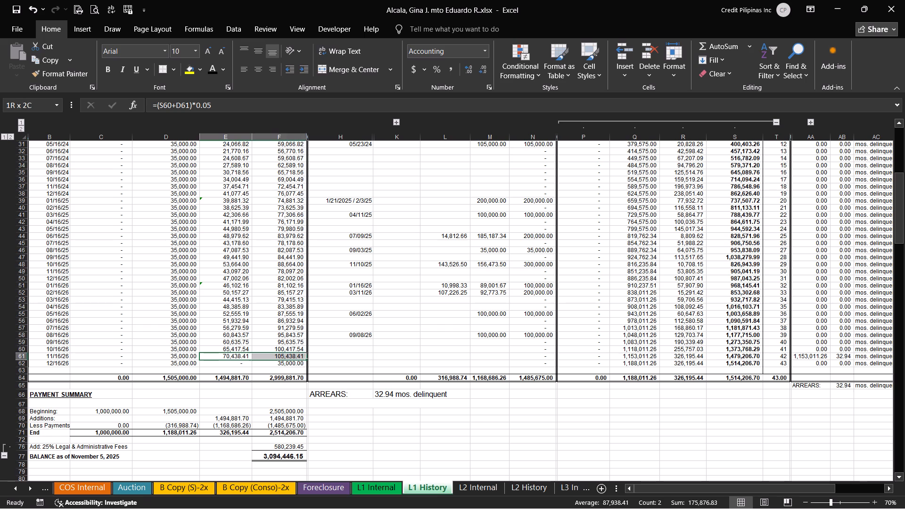
drag(281, 354, 688, 355)
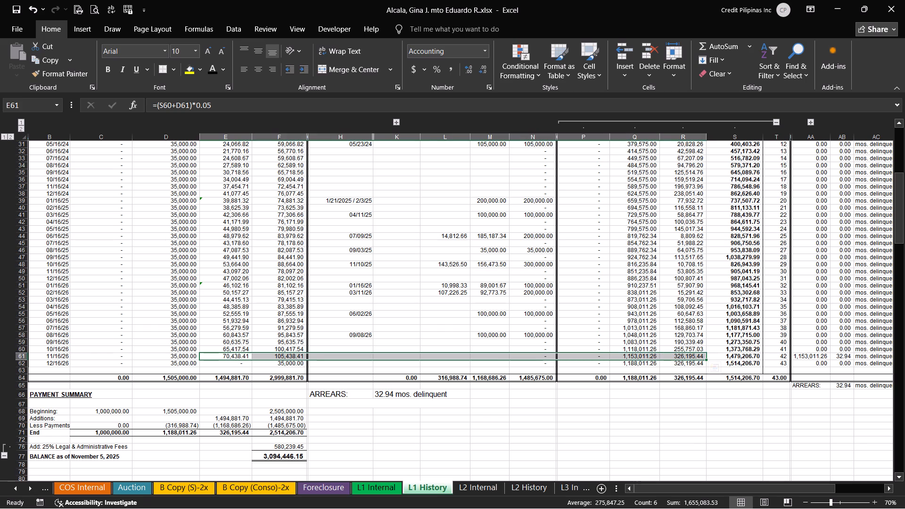
drag(595, 396, 600, 396)
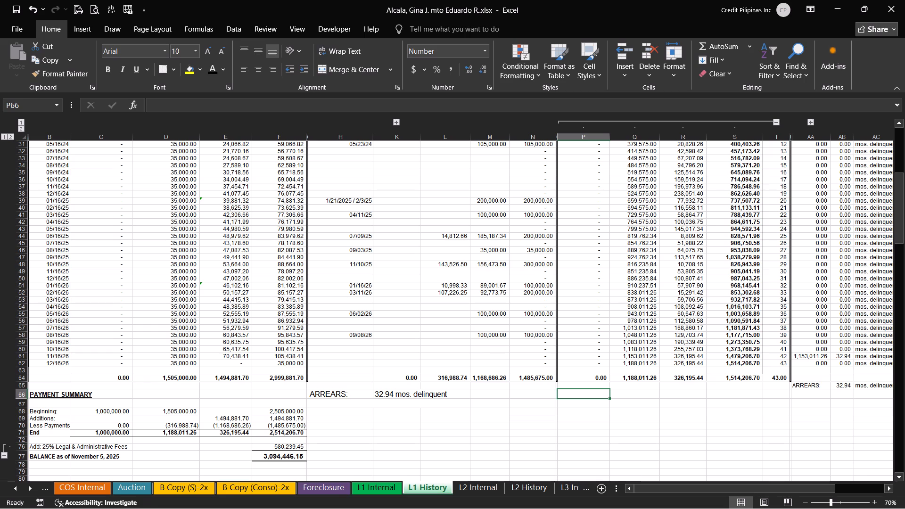
Set the 25% Legal & Administrative Fees amount to 0 and collapse its row group in the payment summary.
click(263, 449)
key(0)
key(Return)
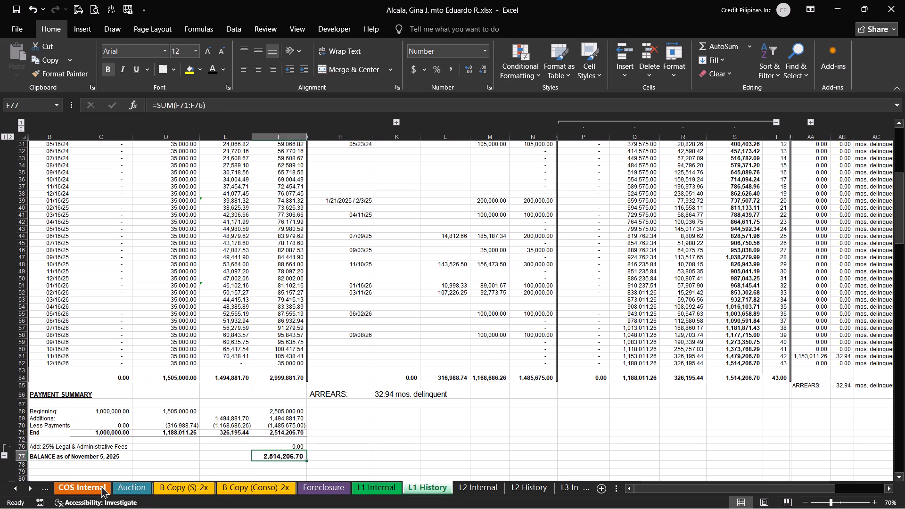
click(4, 457)
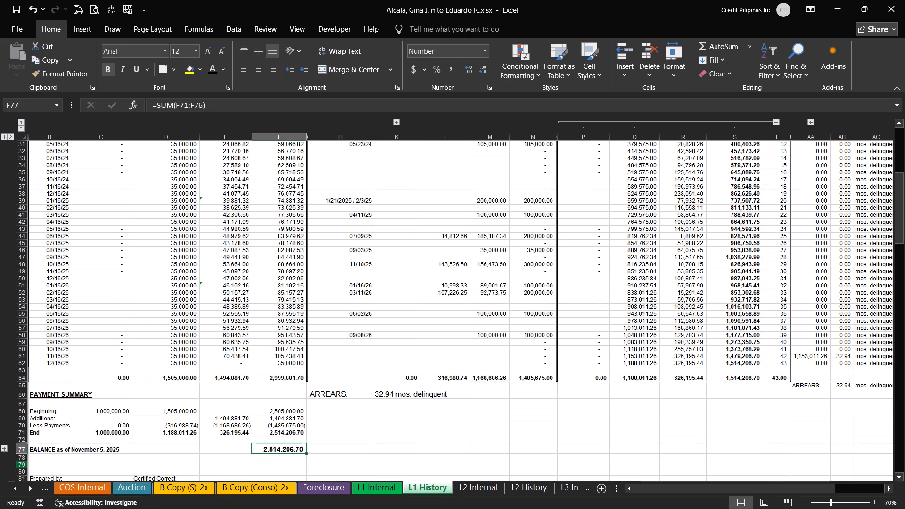
Set the BALANCE as of date in C77 to December 16, 2026.
click(111, 450)
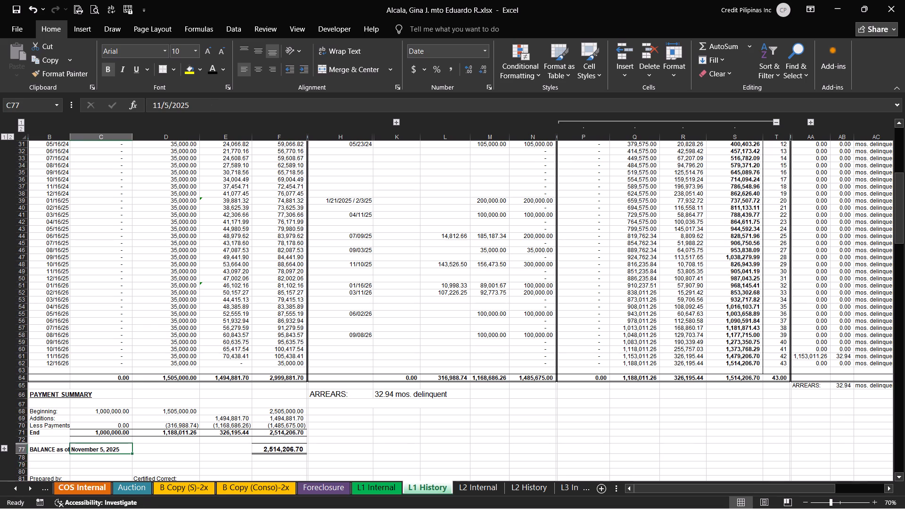
text(12/16)
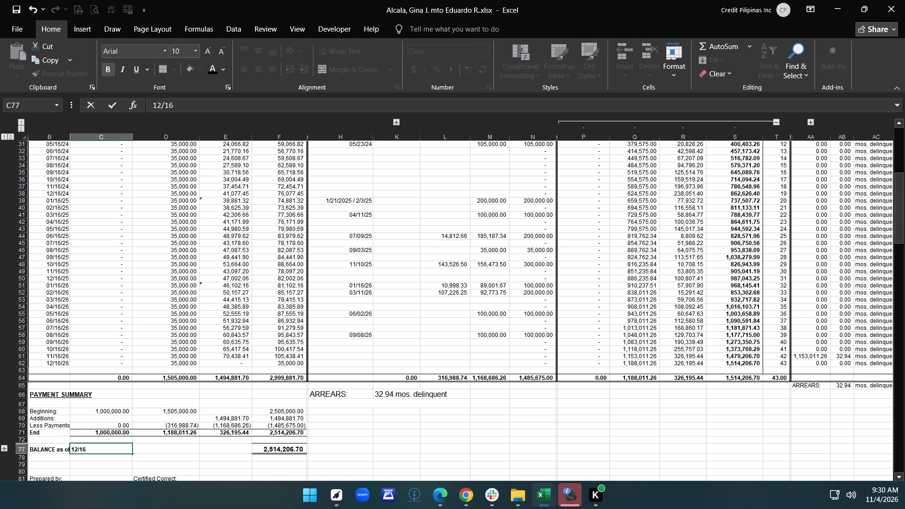
key(Return)
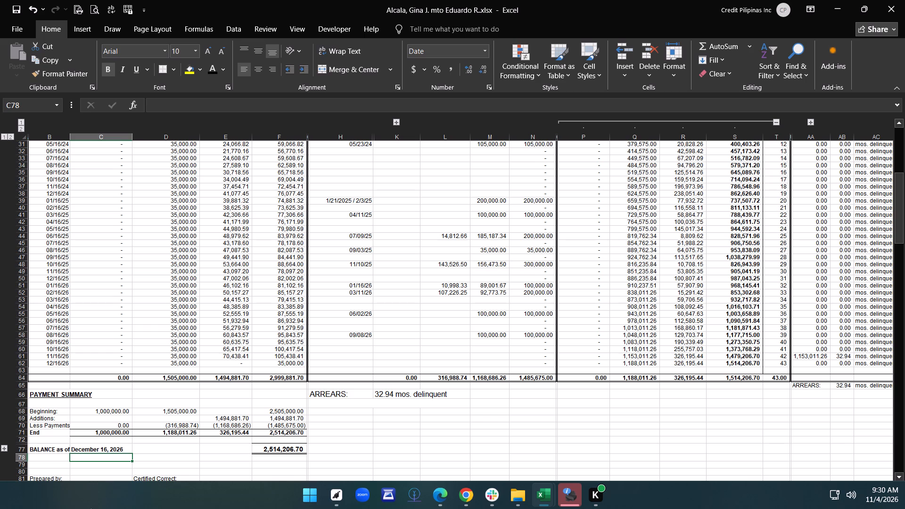
click(355, 414)
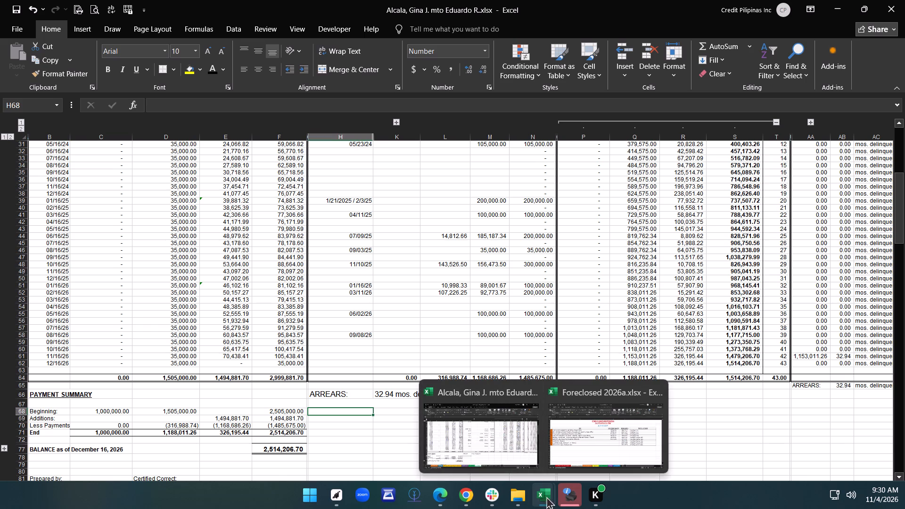
Open the Ahorro workbook from the SOA's folder inside the Work folder.
click(518, 497)
double_click(205, 157)
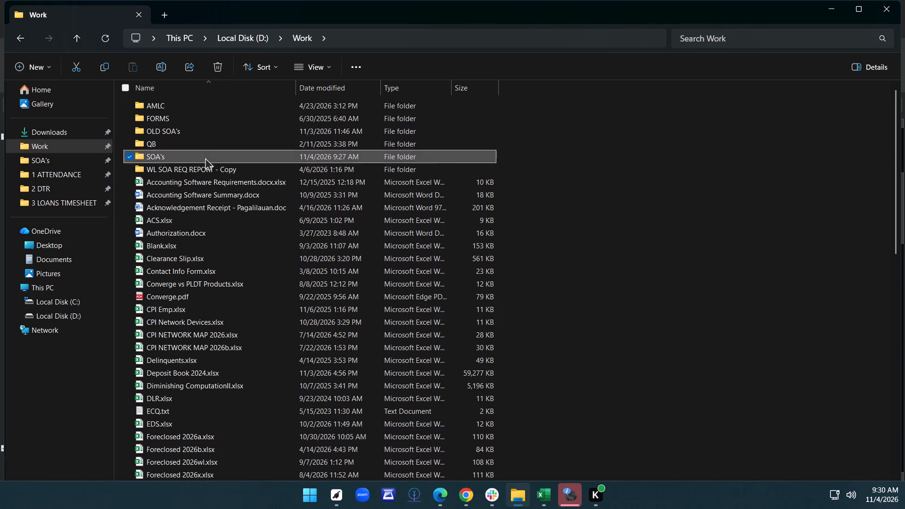
double_click(212, 106)
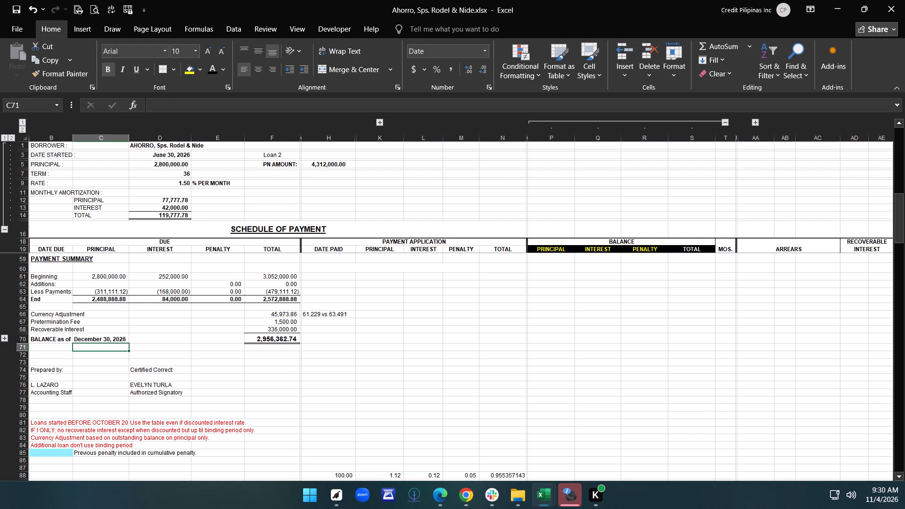
Change the font color of the hidden note in H60 and the ARREARS label in H59 to black.
click(325, 266)
click(211, 69)
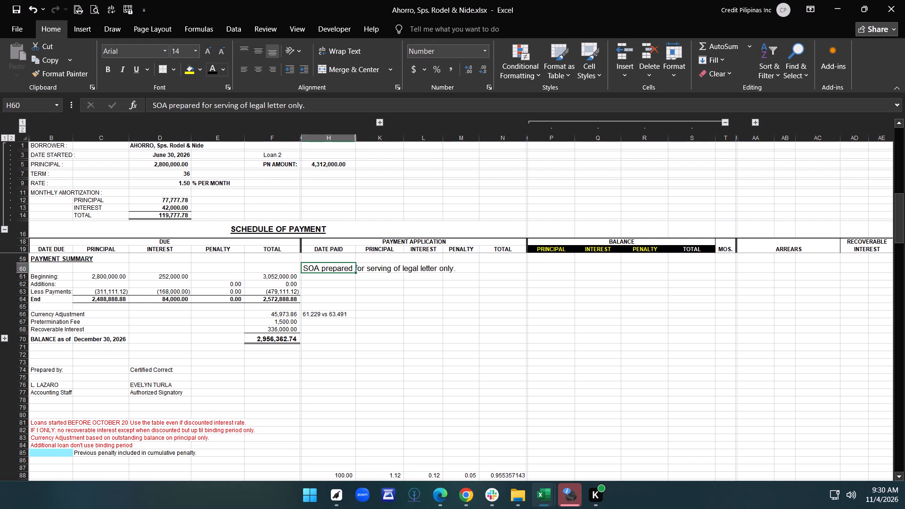
scroll(323, 263, up, 2)
click(318, 301)
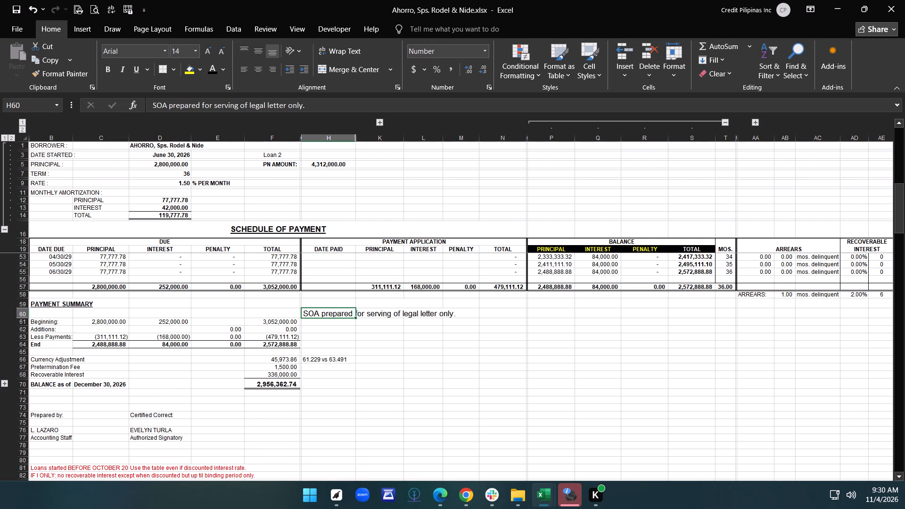
click(214, 67)
Set the font color of H60 to L60, holding the SOA note for serving of legal letter, to white.
drag(315, 310, 420, 314)
click(223, 67)
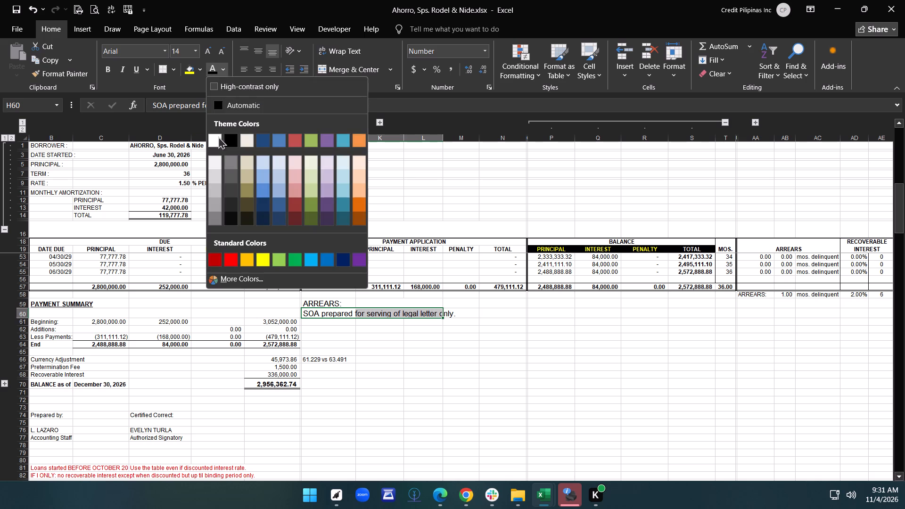
click(217, 144)
Replace the arrears note in K59 with Updated and set its font color to Automatic.
click(372, 303)
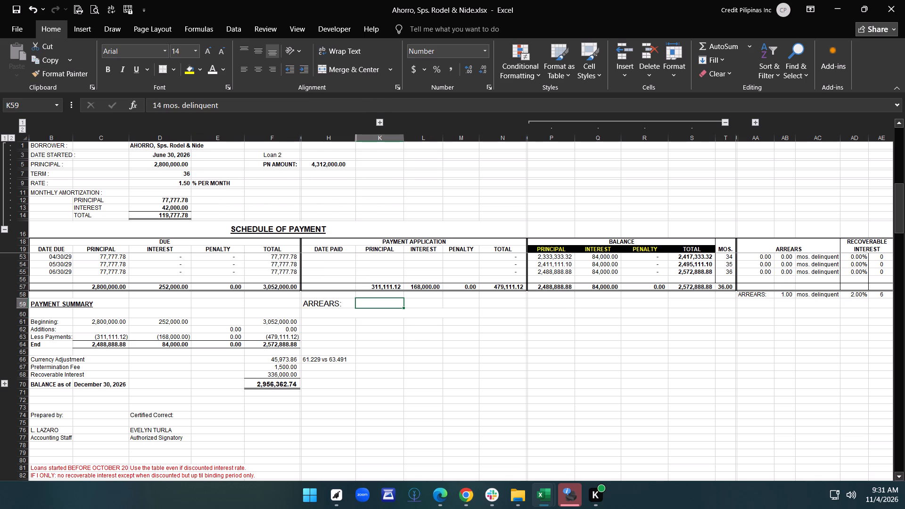
scroll(488, 469, up, 16)
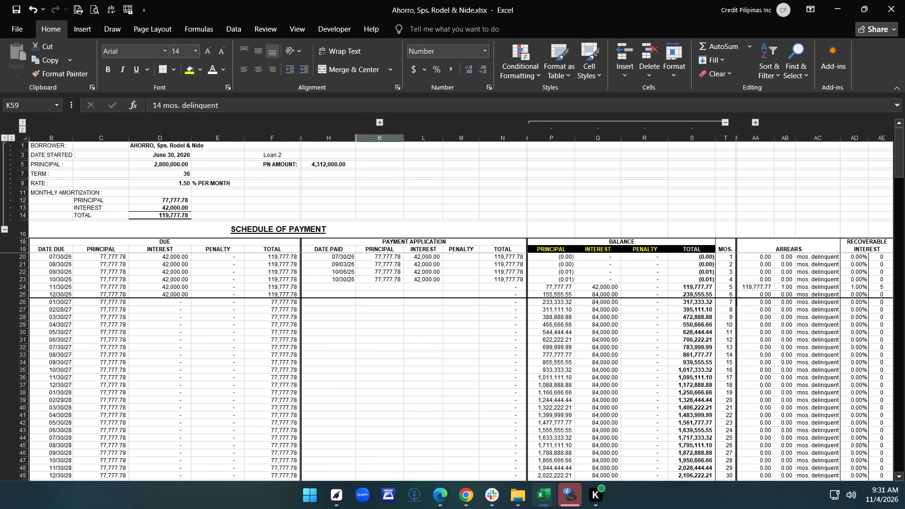
scroll(344, 376, down, 9)
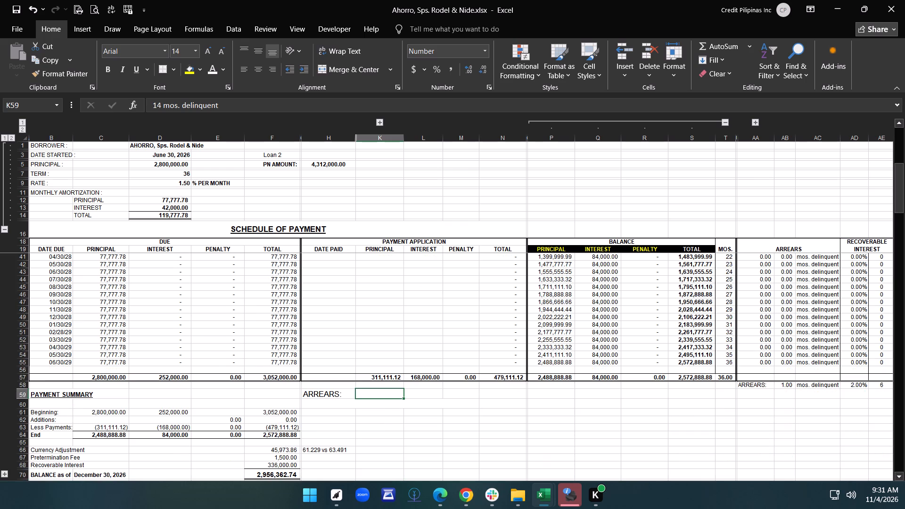
key(shift+u)
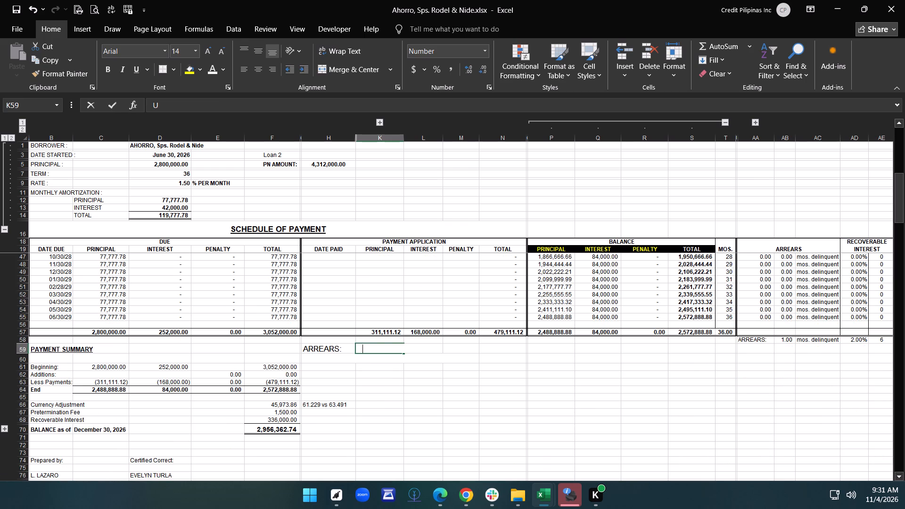
text(pdated)
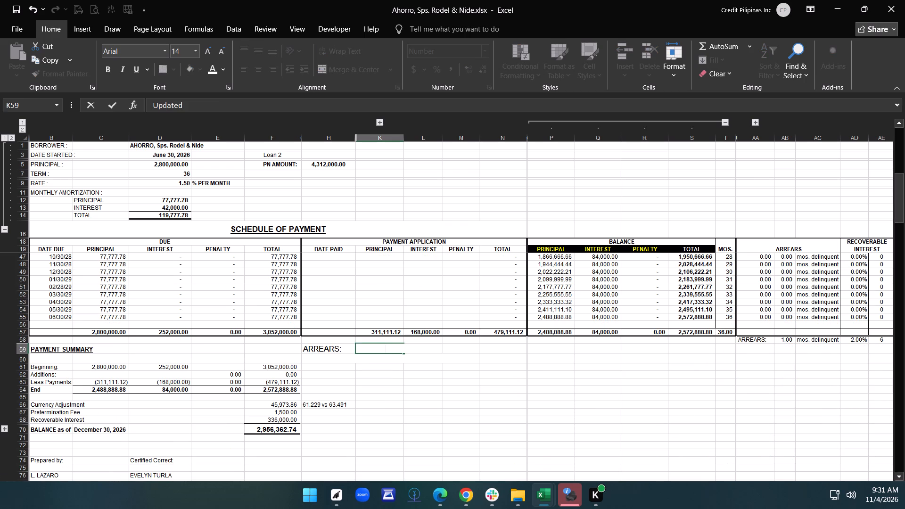
key(Return)
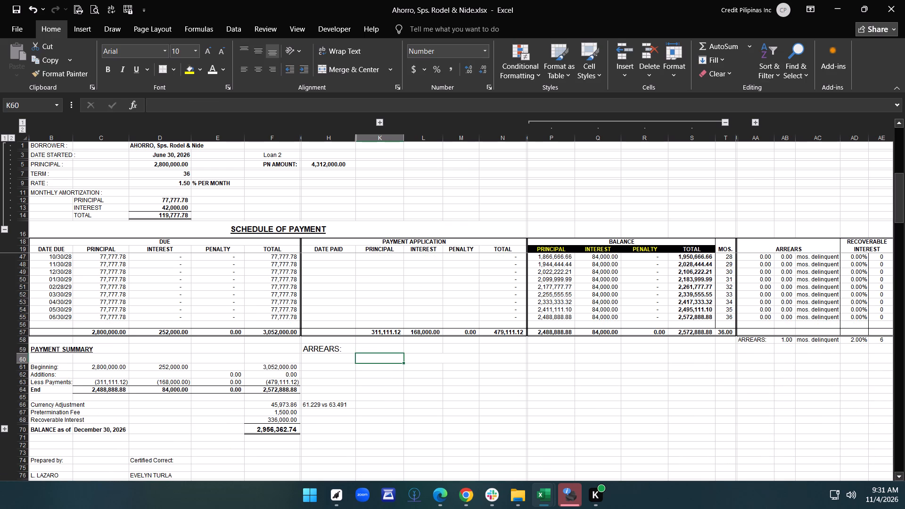
click(372, 350)
click(225, 70)
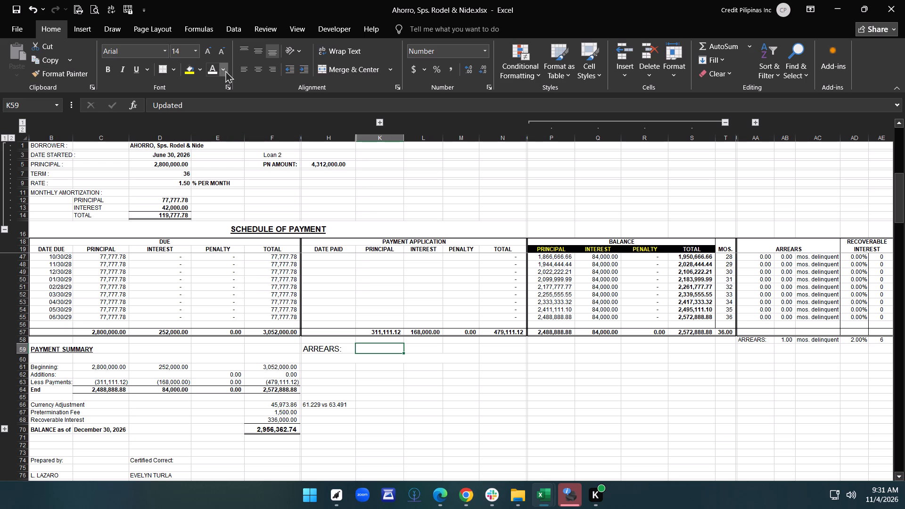
click(222, 100)
Save the workbook and replace the ARREARS: label in H59 with STATUS.
double_click(338, 349)
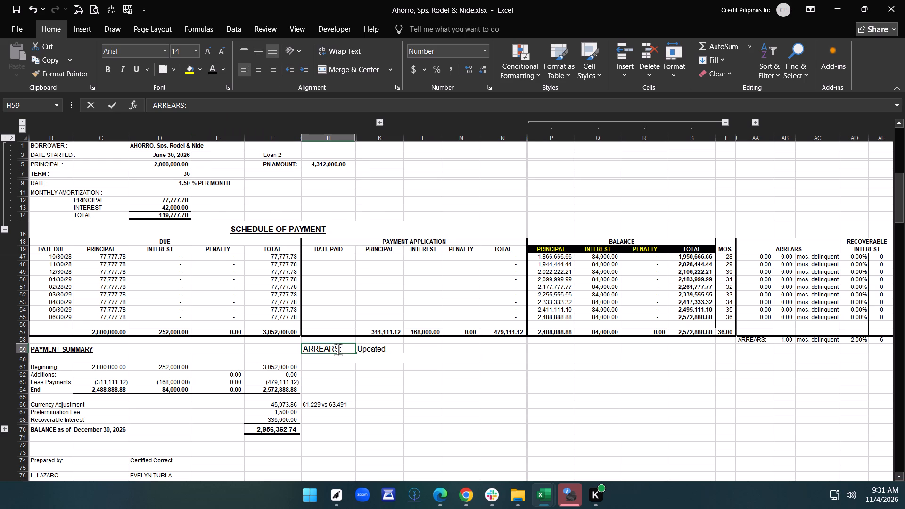
drag(338, 349, 278, 347)
key(ctrl+s)
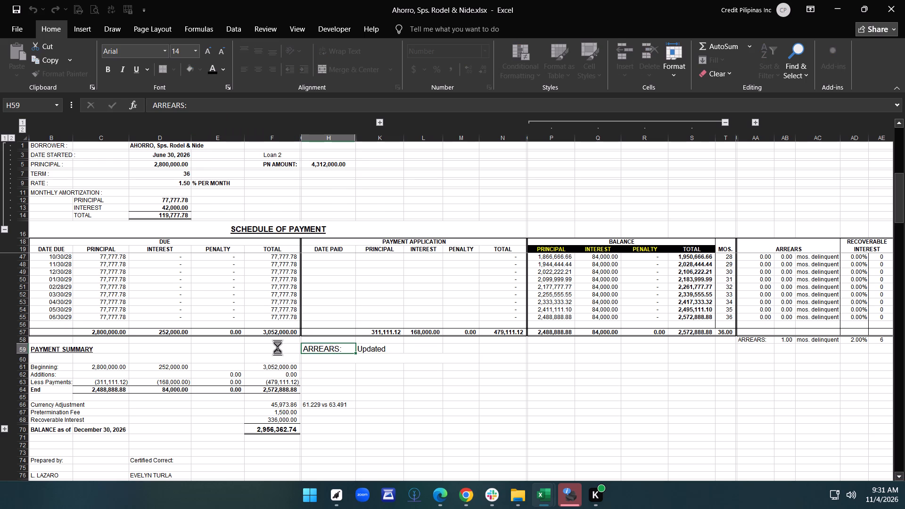
key(Return)
key(Up)
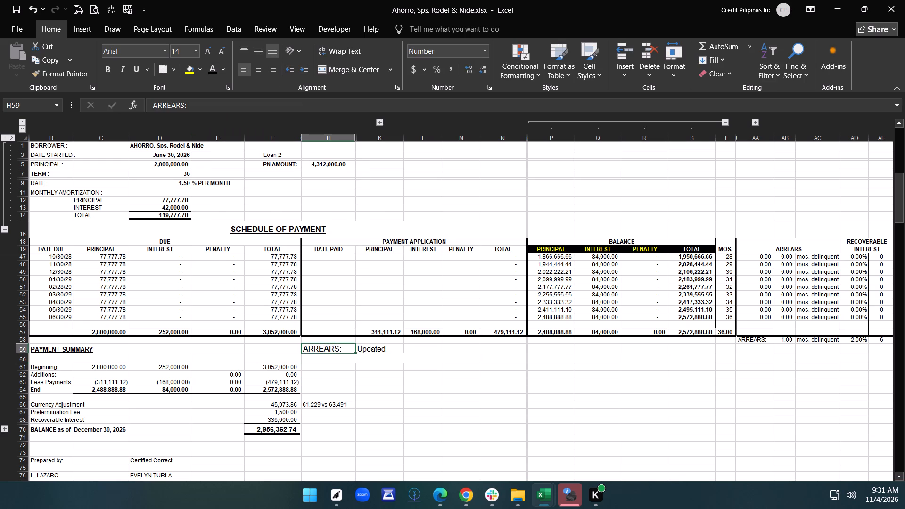
text(STATUS)
key(Return)
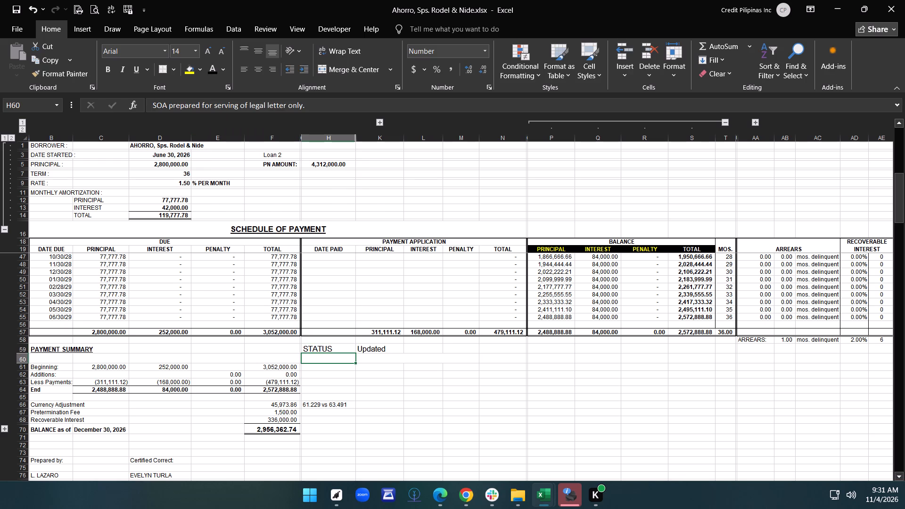
Add a colon to the STATUS label in H59.
key(Up)
key(F2)
key(shift+colon)
key(Return)
Print one copy of the Ahorro loan statement on the EPSON L5290 printer.
click(384, 413)
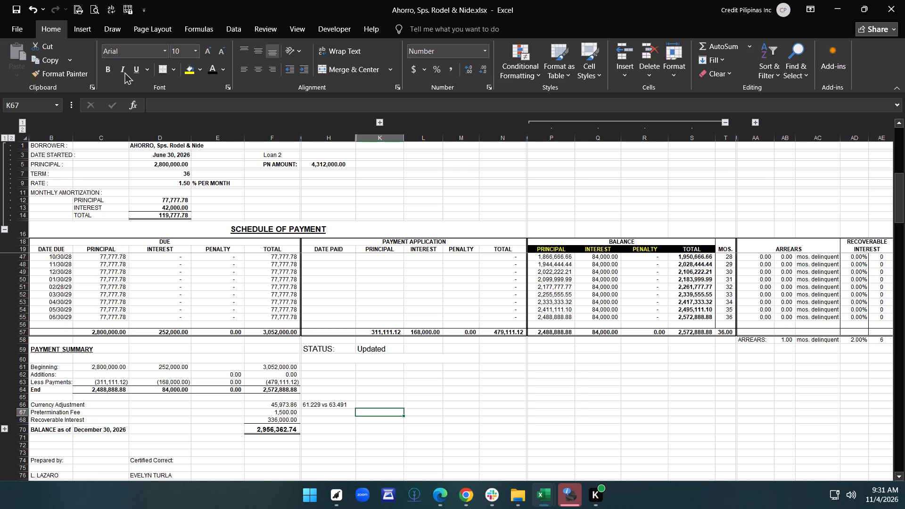
click(94, 11)
click(138, 94)
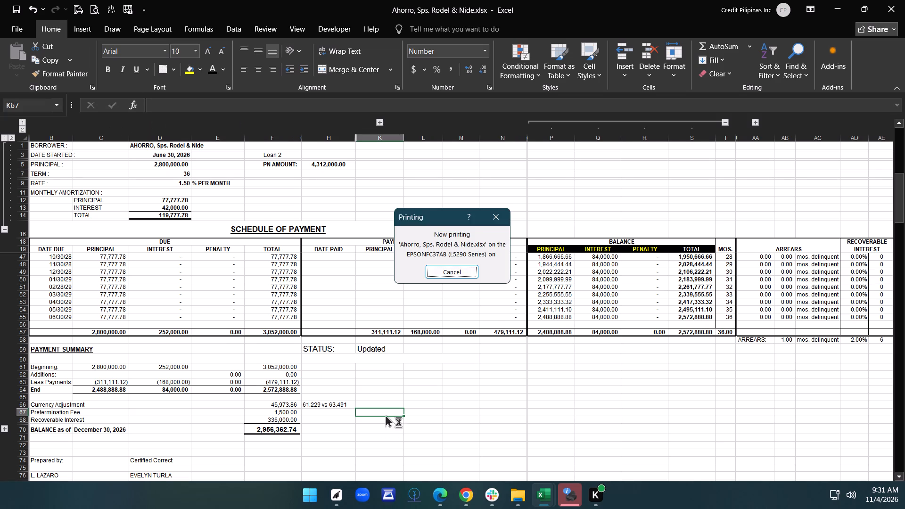
Switch to Edge, open Jibble in a new tab and bring up the fourth listed team member's November 4 timesheet.
click(443, 492)
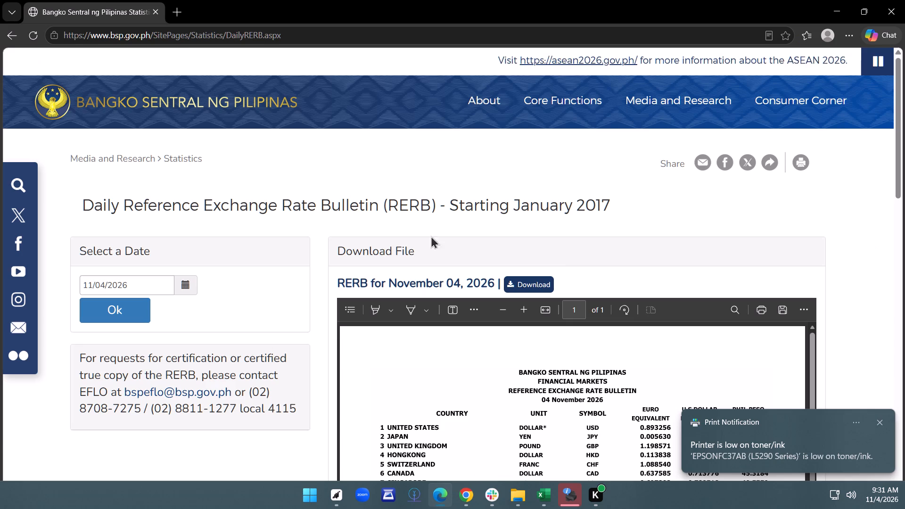
click(185, 15)
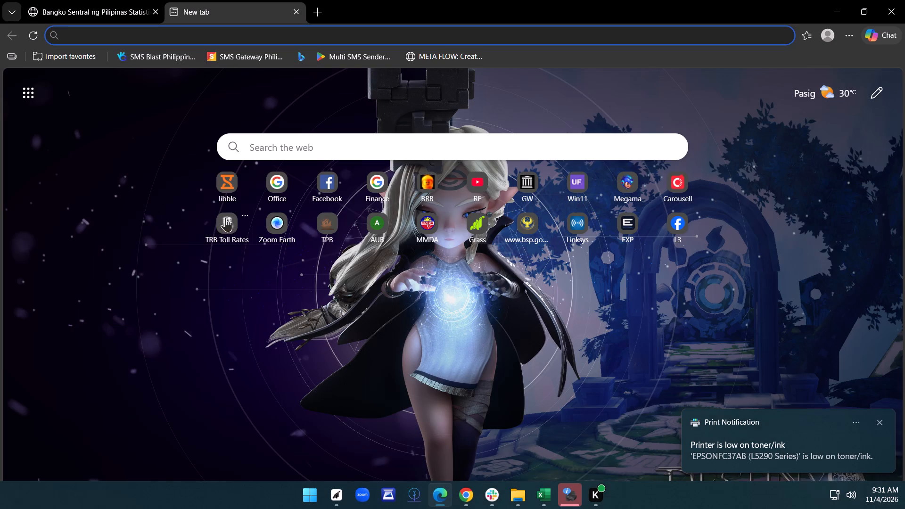
click(232, 189)
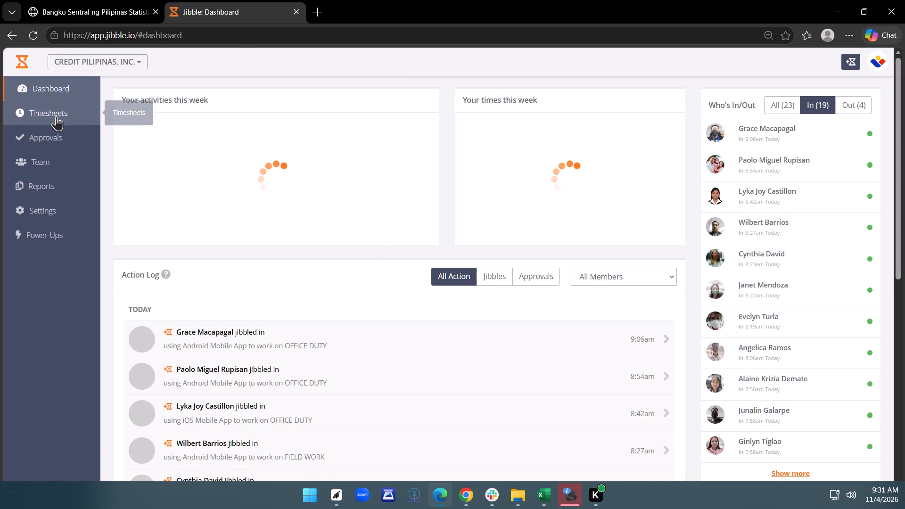
click(56, 116)
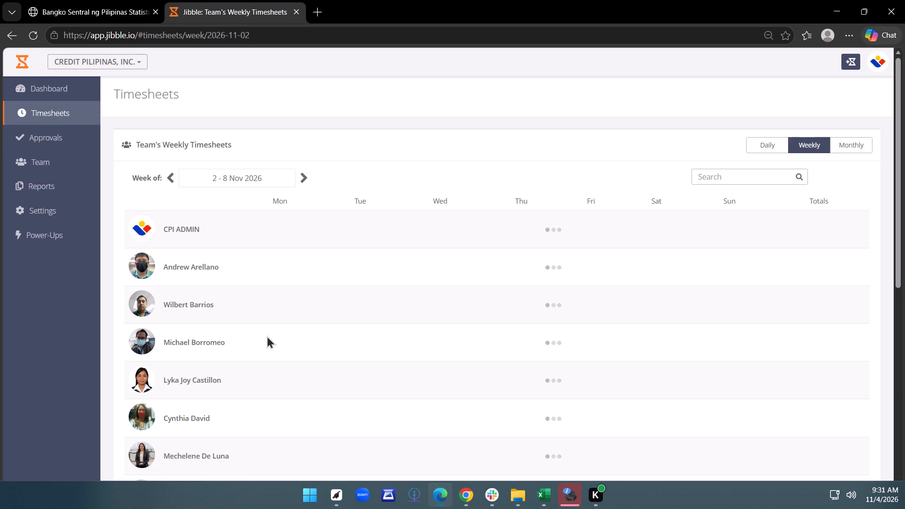
click(482, 340)
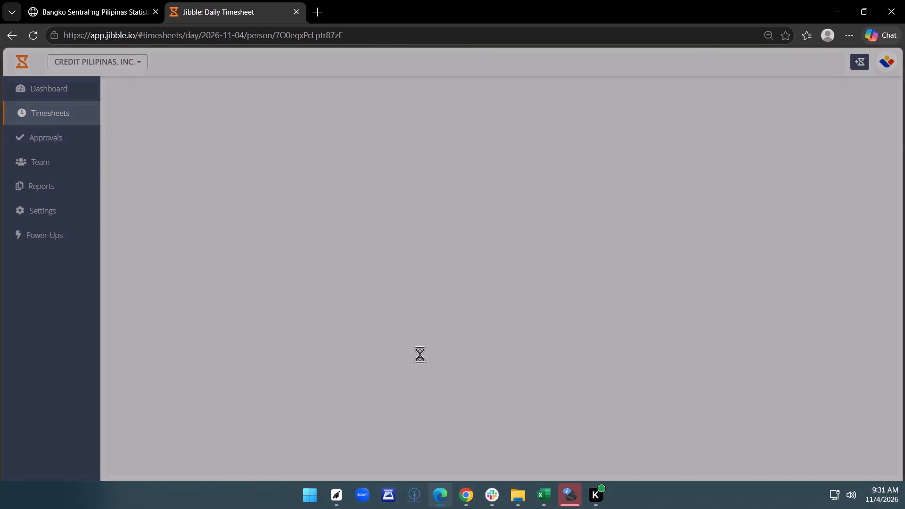
Clock the team member in for November 4 at 9:32am with the activity OFFICE DUTY.
click(191, 245)
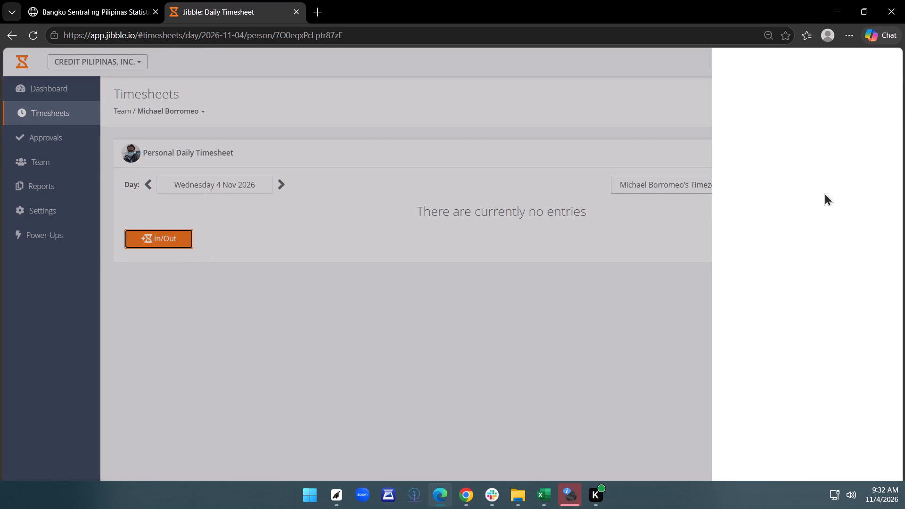
click(823, 204)
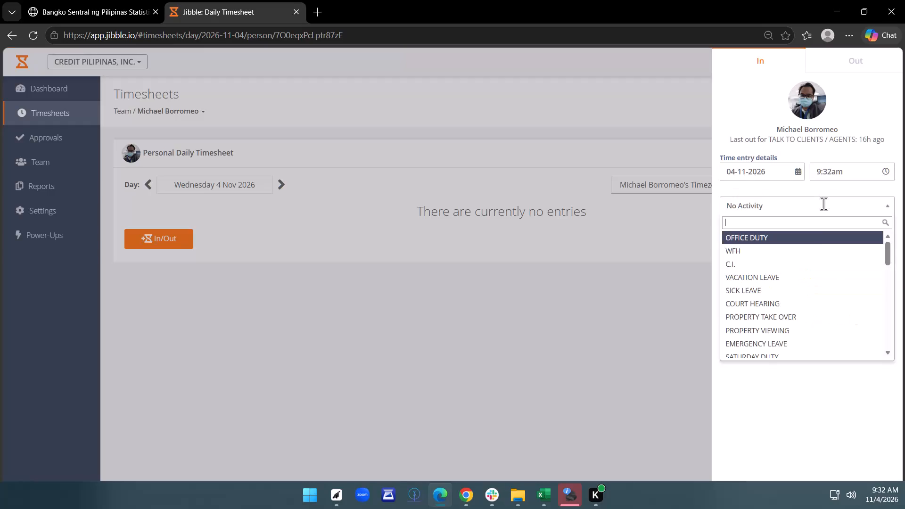
click(814, 239)
click(830, 288)
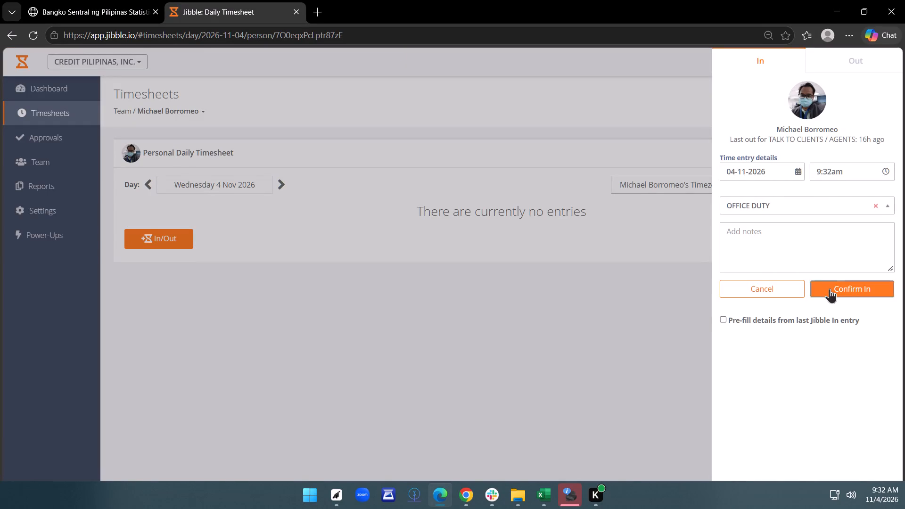
Return to the Ahorro workbook in Excel and print the loan statement again.
click(538, 496)
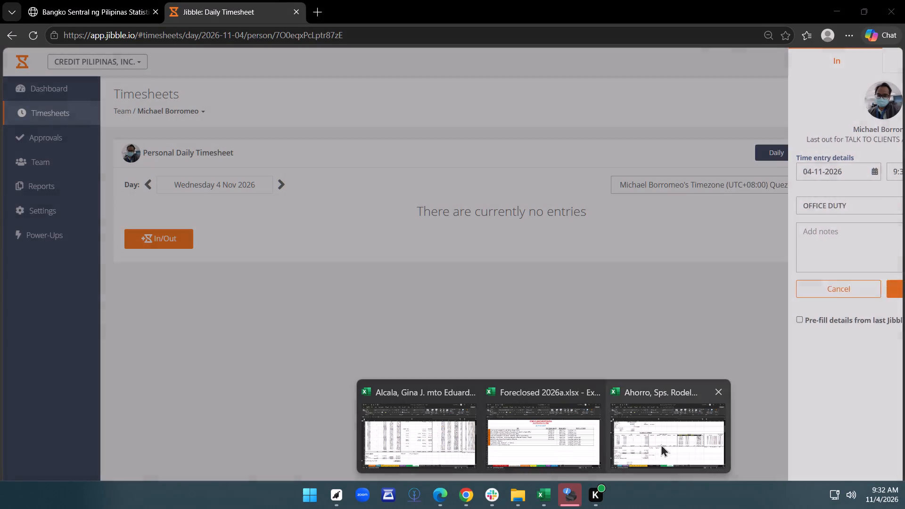
click(661, 444)
click(395, 379)
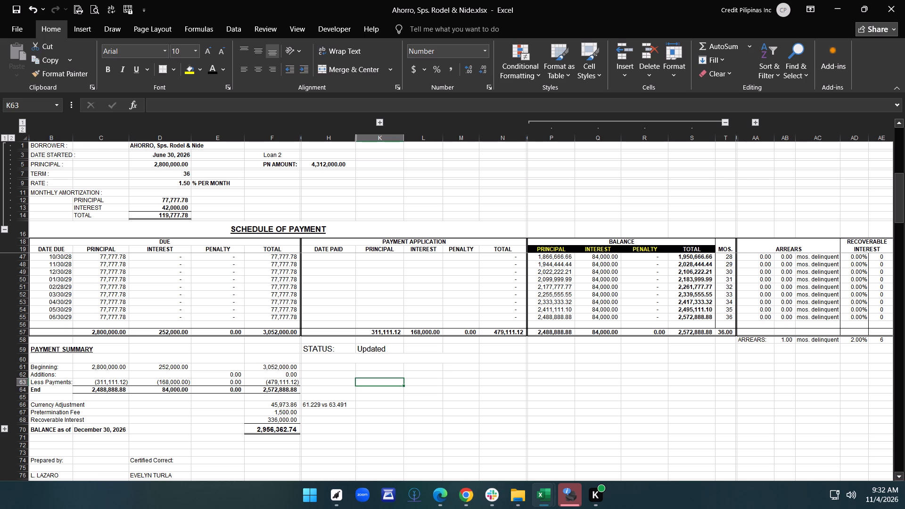
click(91, 13)
click(138, 94)
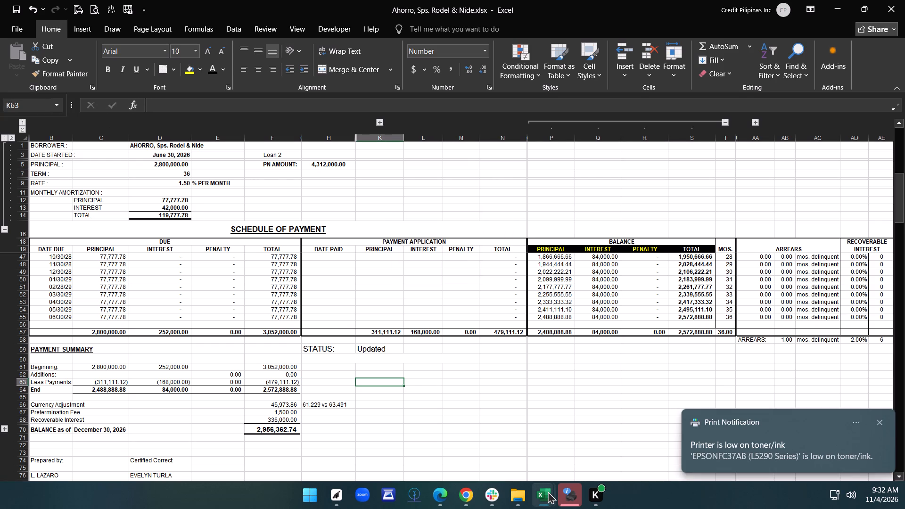
Switch to the Alcala workbook and print one copy of its loan statement.
click(433, 451)
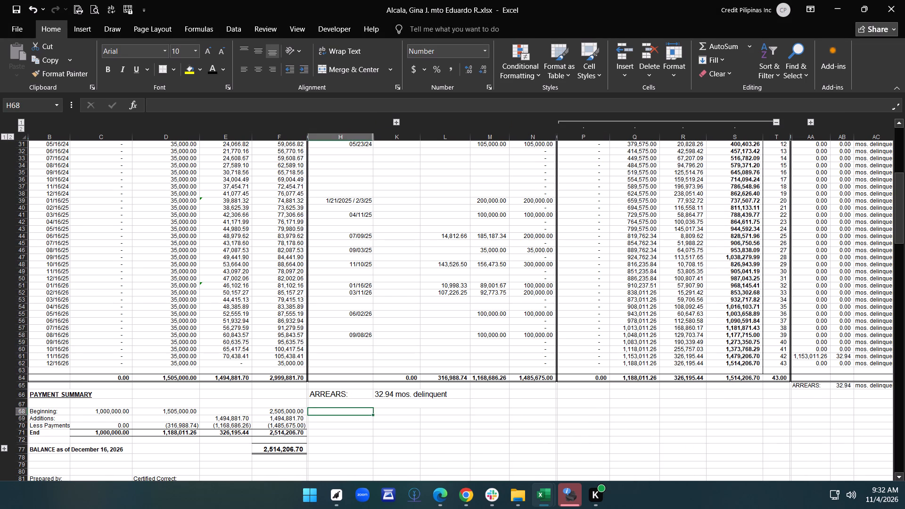
click(101, 12)
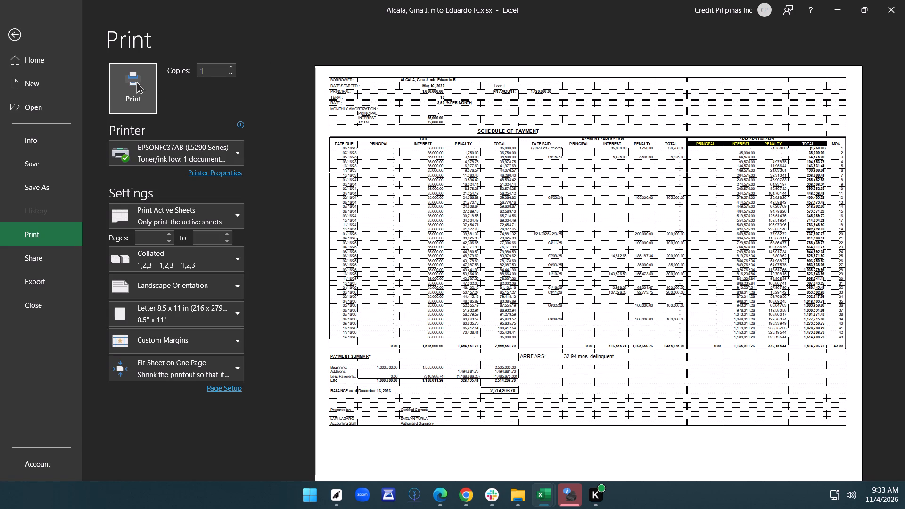
click(136, 81)
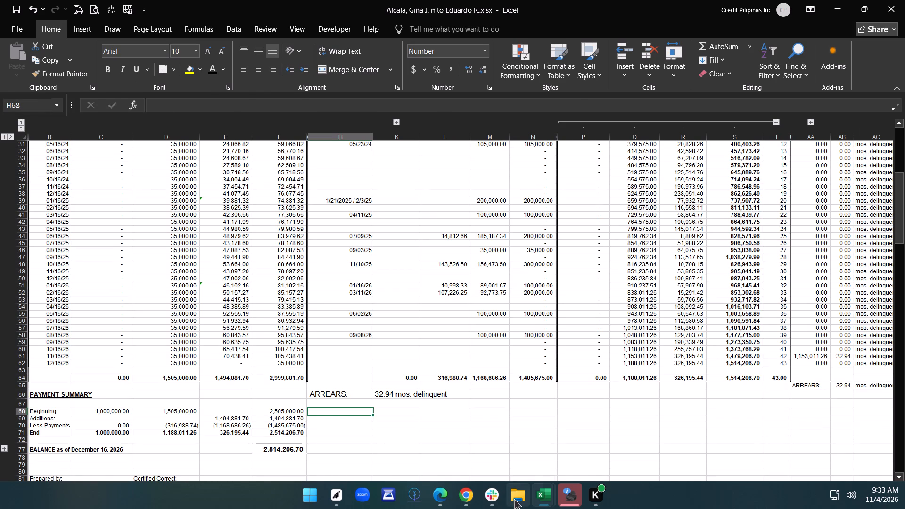
click(514, 498)
double_click(193, 130)
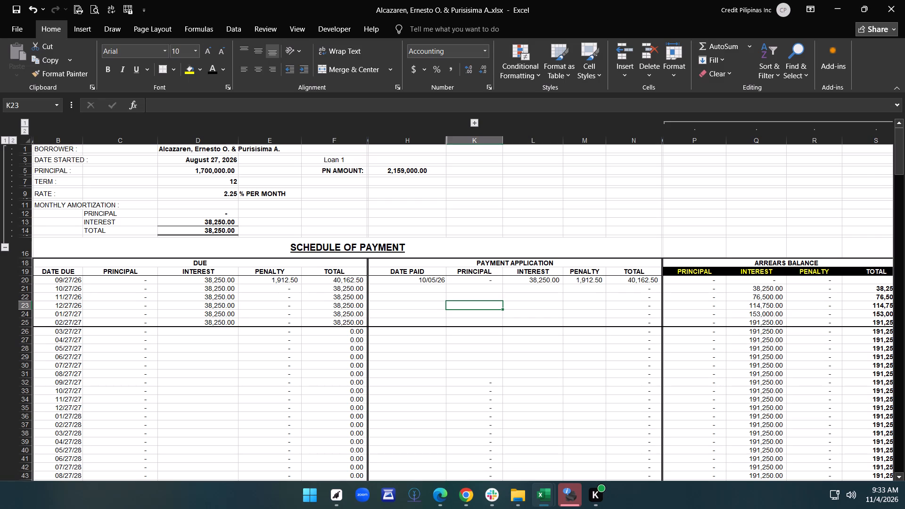
Set the 10/27/26 penalty in E21 to 5% of the interest due with =D21*.05.
click(289, 292)
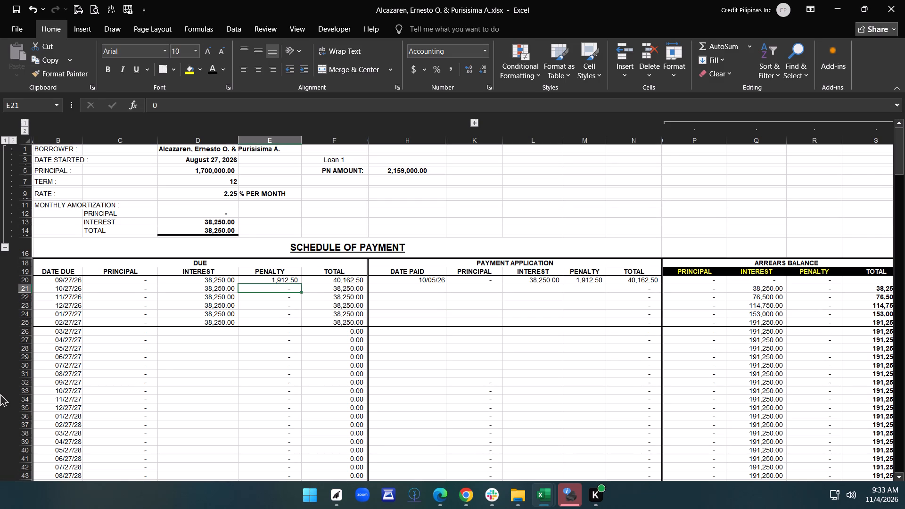
key(equal)
key(Left)
text(*.05)
key(Return)
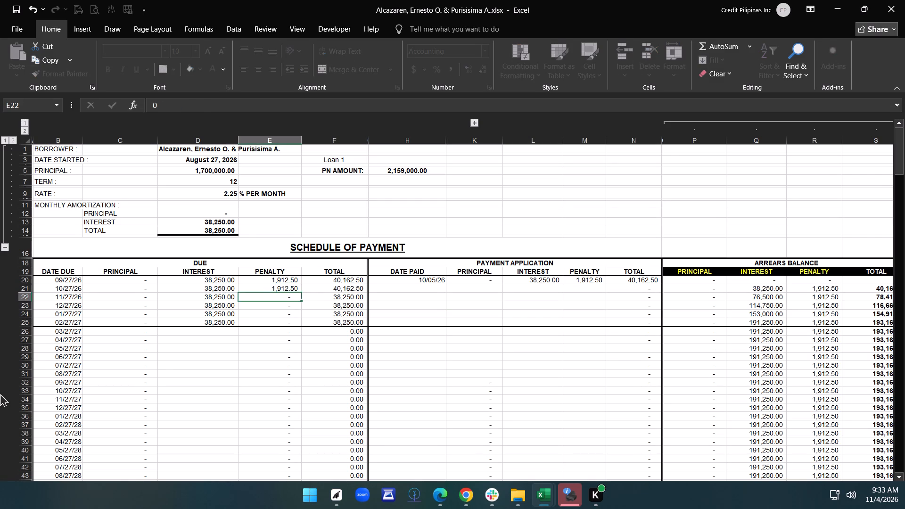
Examine the 10/27/26 row across the payment application and arrears balance columns.
key(Up)
key(Right)
key(Right)
key(Right)
key(Right)
key(Right)
key(Right)
key(Right)
key(Right)
key(Right)
key(Right)
key(Right)
key(Right)
key(Right)
key(Left)
key(Left)
key(Left)
key(Left)
key(Left)
key(Left)
key(Left)
key(Left)
key(Left)
key(Left)
key(Left)
key(Left)
key(Left)
key(Left)
key(Left)
key(Left)
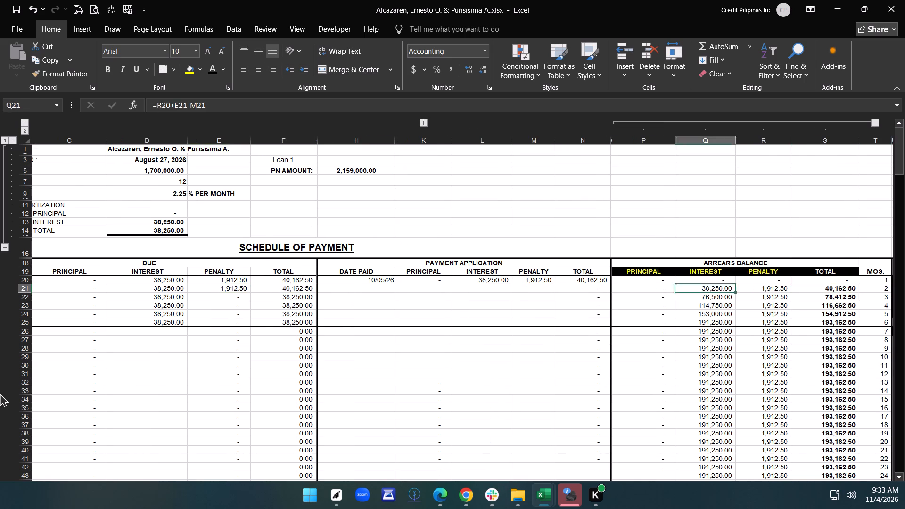
key(Right)
key(Right)
key(Right)
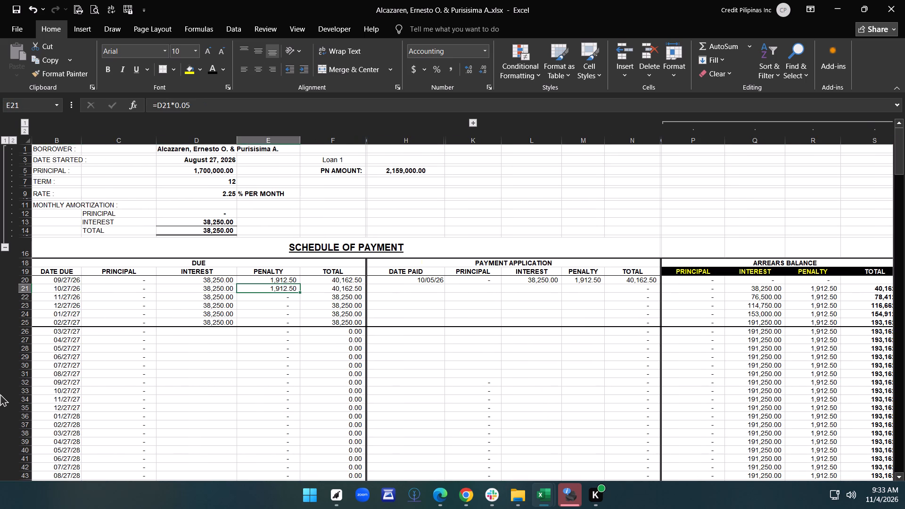
Set the 11/27/26 penalty in E22 to =(S21+D22)*.05.
click(282, 297)
text(=()
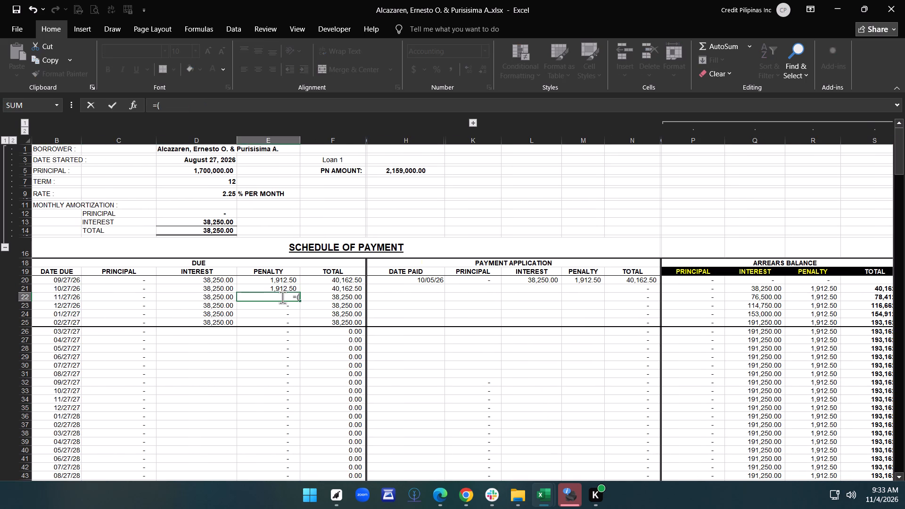
key(Up)
key(Right)
key(Right)
key(Right)
key(Right)
key(Right)
key(Right)
key(Right)
key(Right)
key(Right)
key(Right)
key(Right)
key(Right)
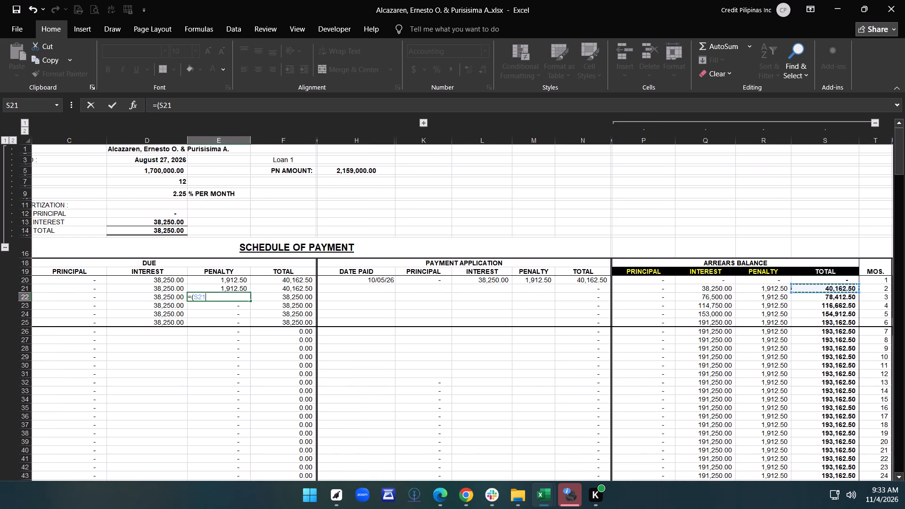
key(plus)
key(Left)
text()*.05)
key(Return)
Link the 11/27/26 arrears amount in AA22 to the interest balance with =Q22.
key(Up)
key(Left)
key(Left)
key(Left)
key(Left)
key(Left)
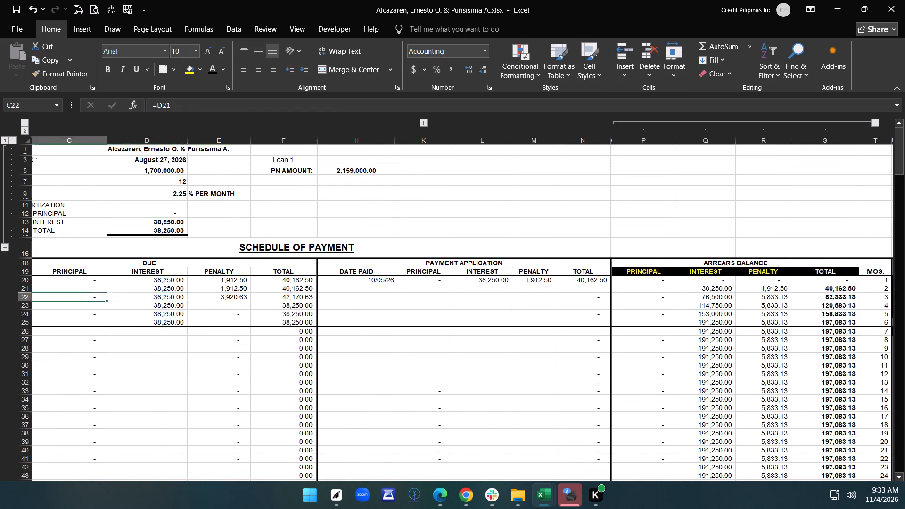
key(Down)
key(Right)
key(Right)
key(Right)
key(Right)
key(Right)
key(Right)
key(Right)
key(Right)
key(Right)
key(Right)
key(Right)
key(Right)
key(Right)
key(Right)
key(Right)
key(Right)
key(Right)
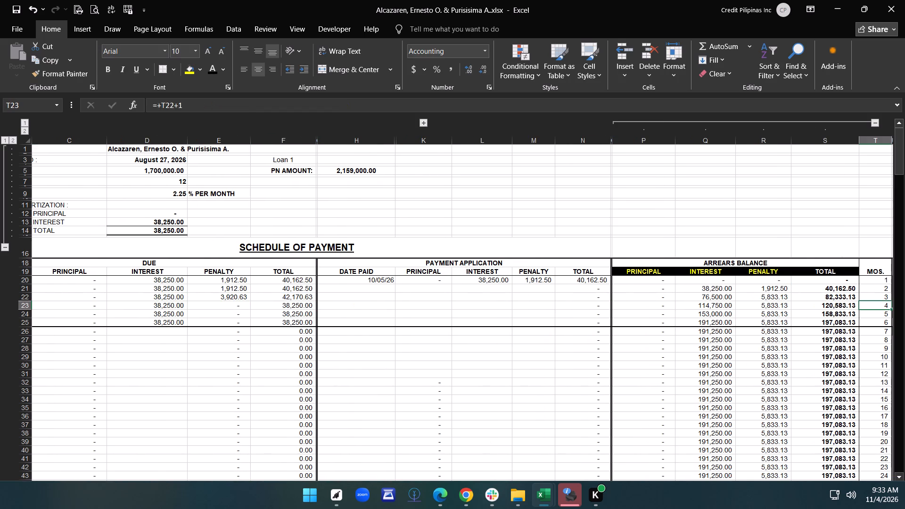
key(Right)
key(Right)
key(Up)
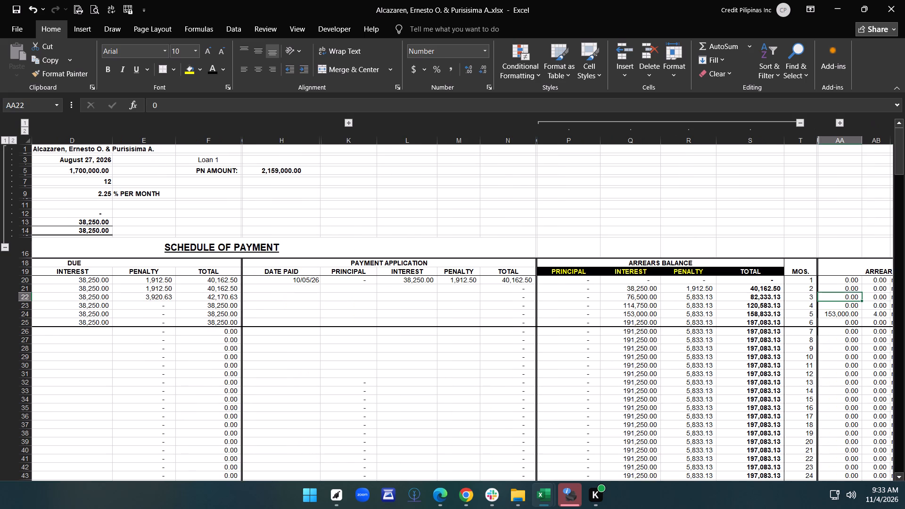
key(equal)
key(Left)
key(Left)
key(Left)
key(Left)
key(Left)
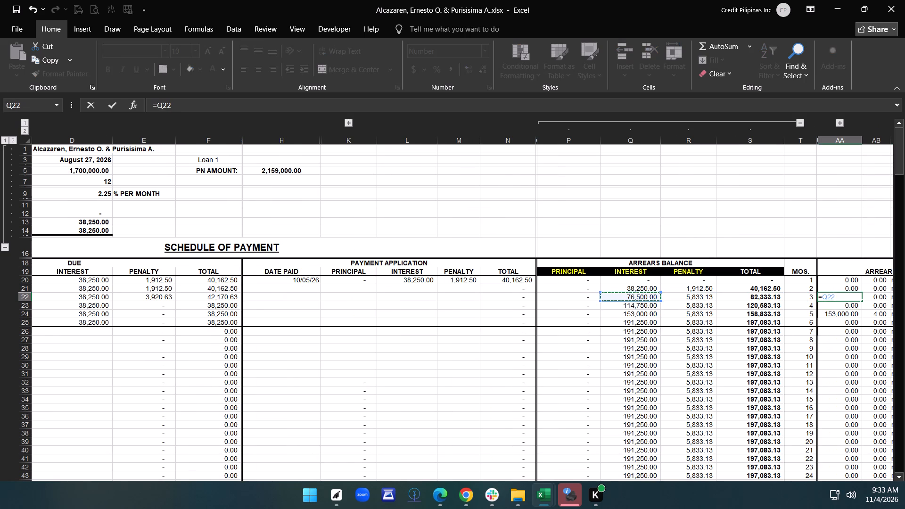
key(Return)
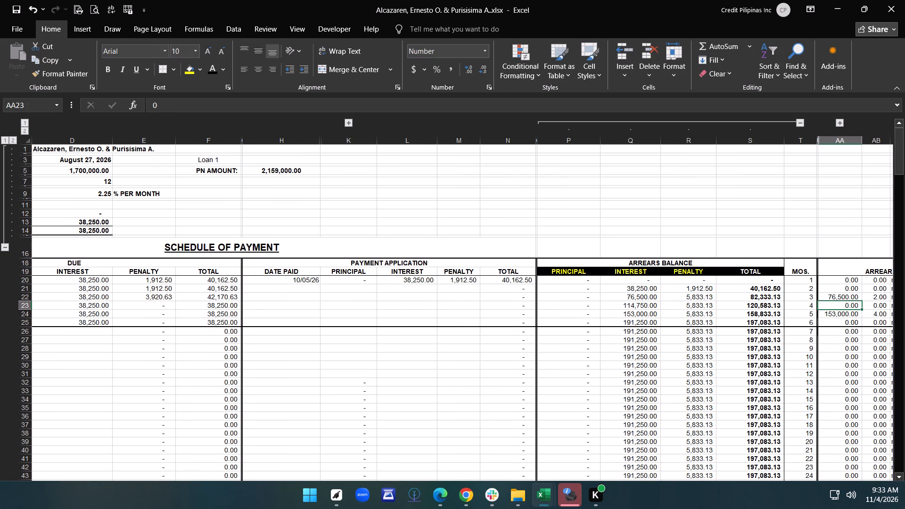
Set the 01/27/27 arrears amount in AA24 to 0.
key(Down)
key(0)
key(Return)
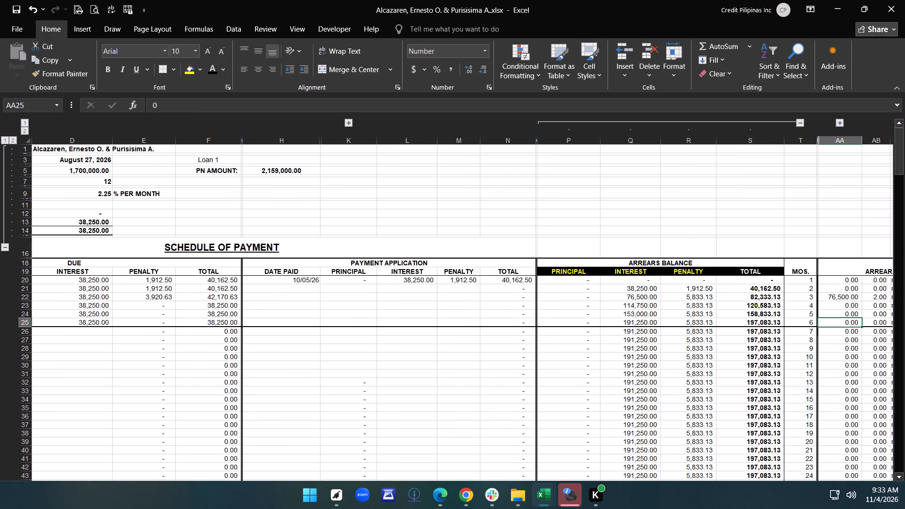
Change the font color of the hidden arrears line in H119 to L119 to black.
scroll(706, 368, down, 17)
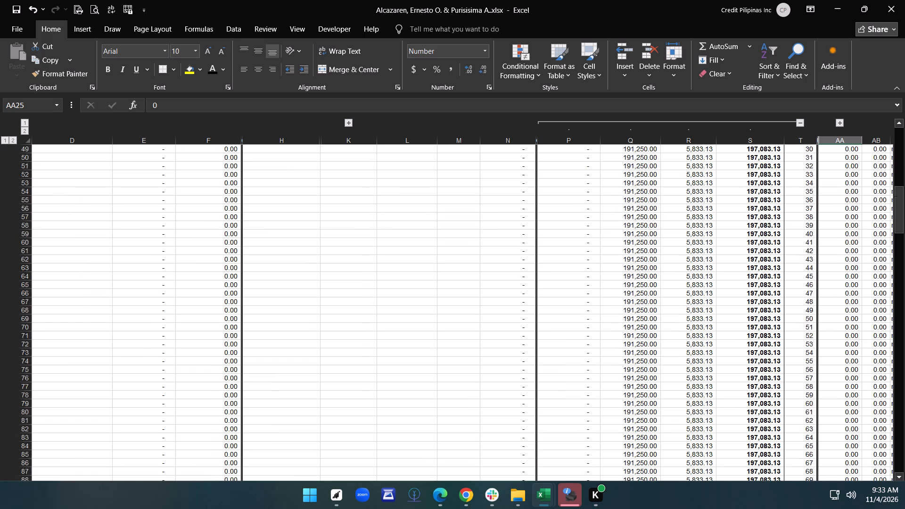
scroll(706, 368, down, 16)
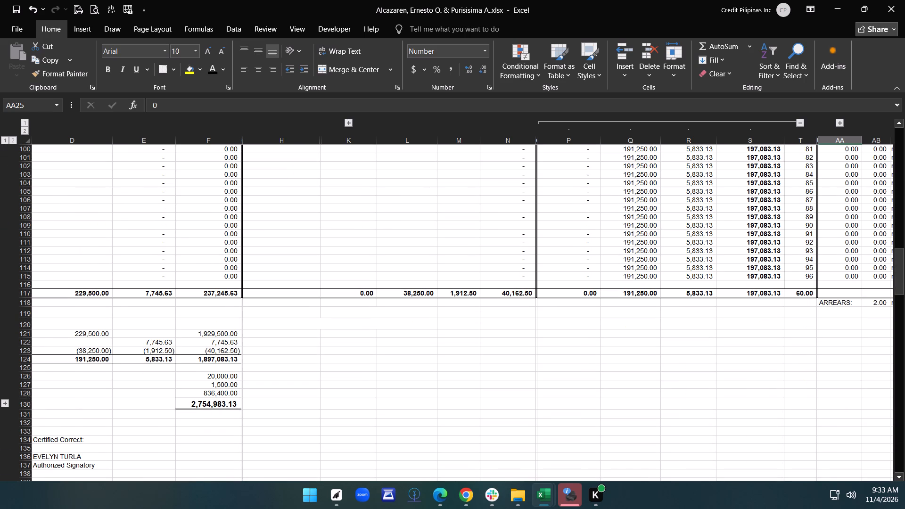
drag(290, 314, 400, 309)
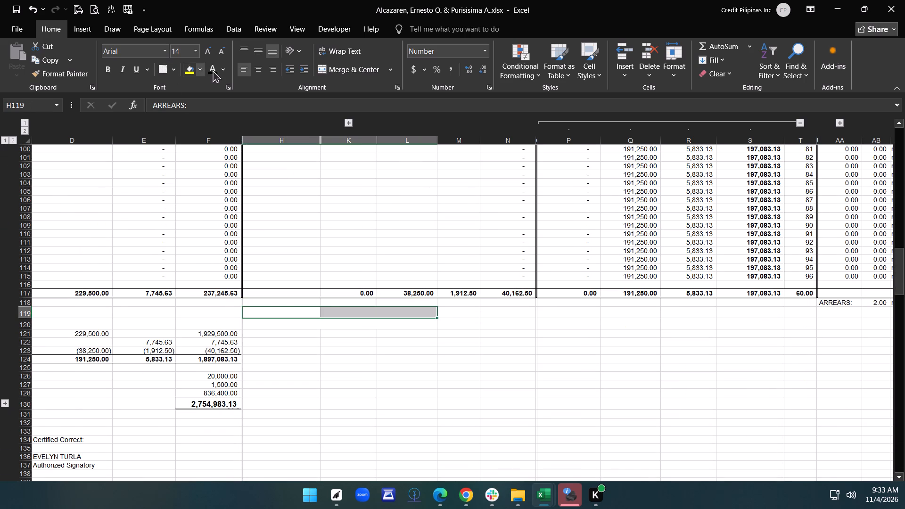
click(213, 70)
Edit the arrears note in K119 to read 2 mos. delinquent.
double_click(334, 311)
drag(333, 311, 297, 303)
key(2)
key(Return)
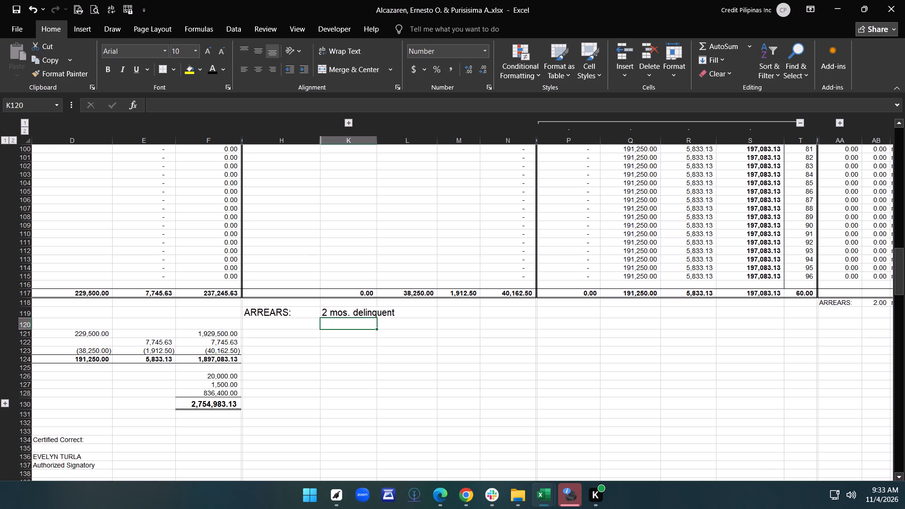
click(477, 417)
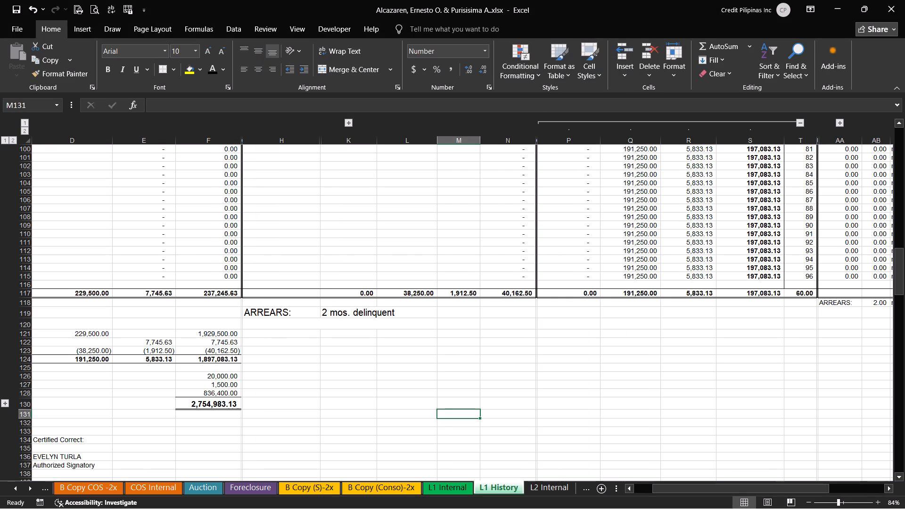
Examine the Recoverable Interest formula in F128 with its source cells and the loan's term and rate on L1 History.
click(650, 408)
click(639, 489)
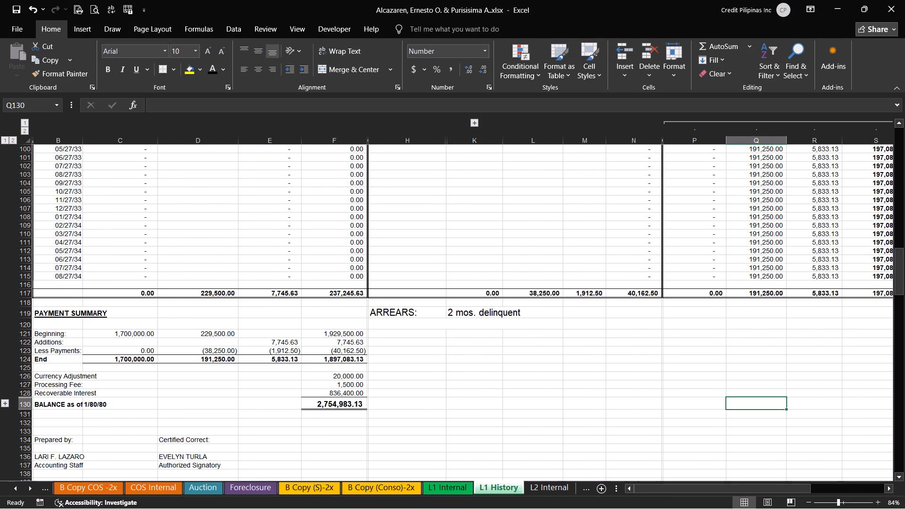
click(320, 392)
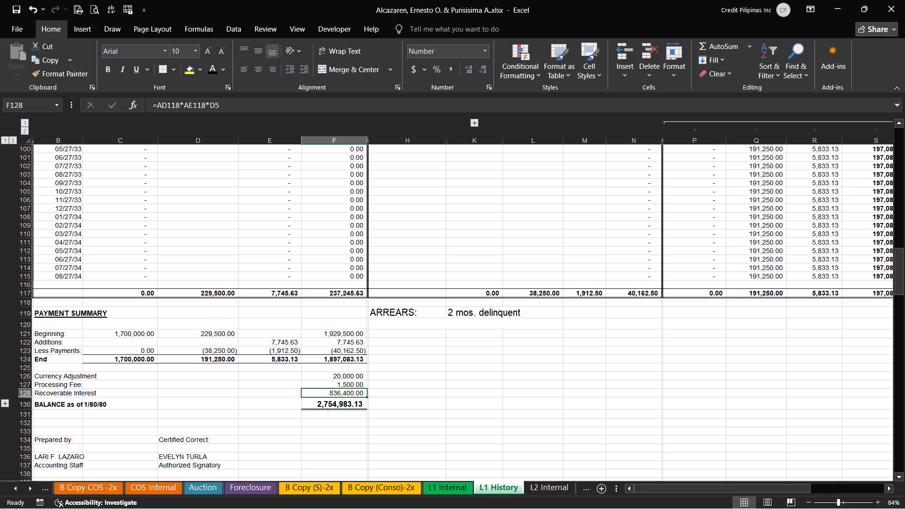
drag(652, 485, 691, 482)
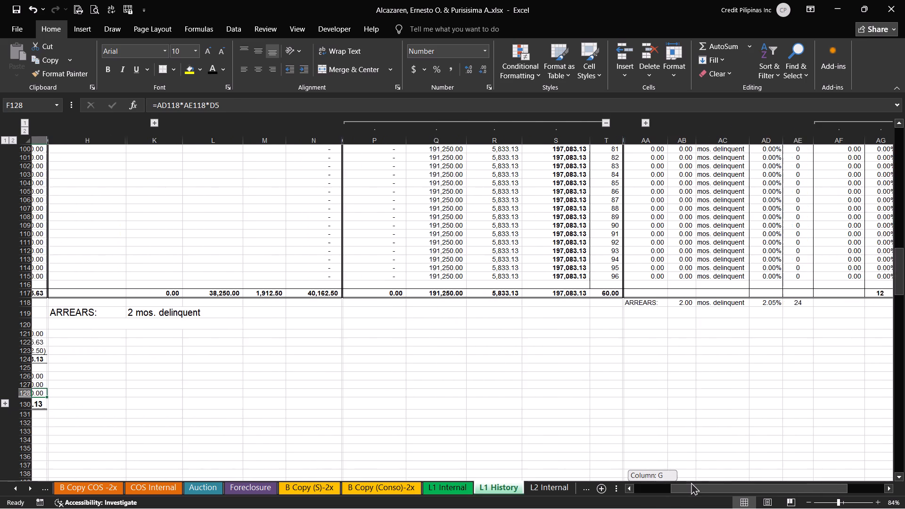
drag(691, 482, 508, 468)
scroll(416, 428, up, 2)
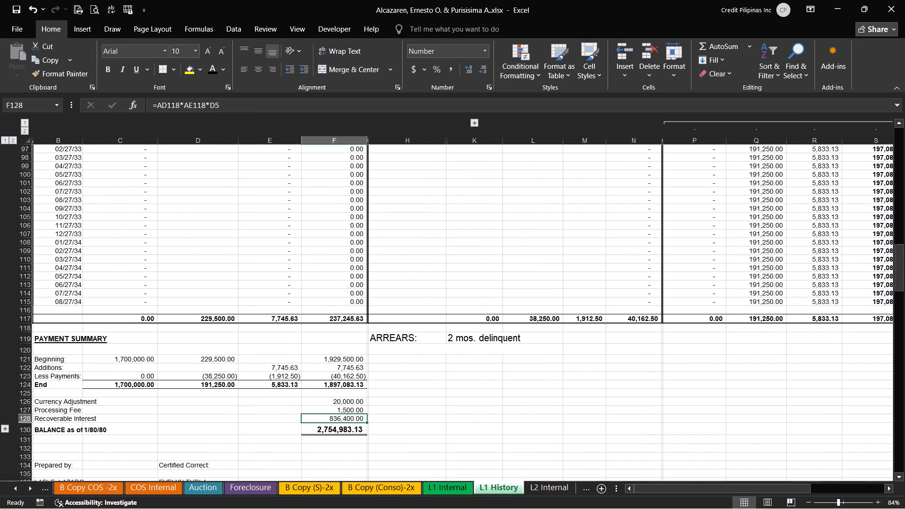
scroll(416, 428, up, 20)
scroll(416, 428, up, 10)
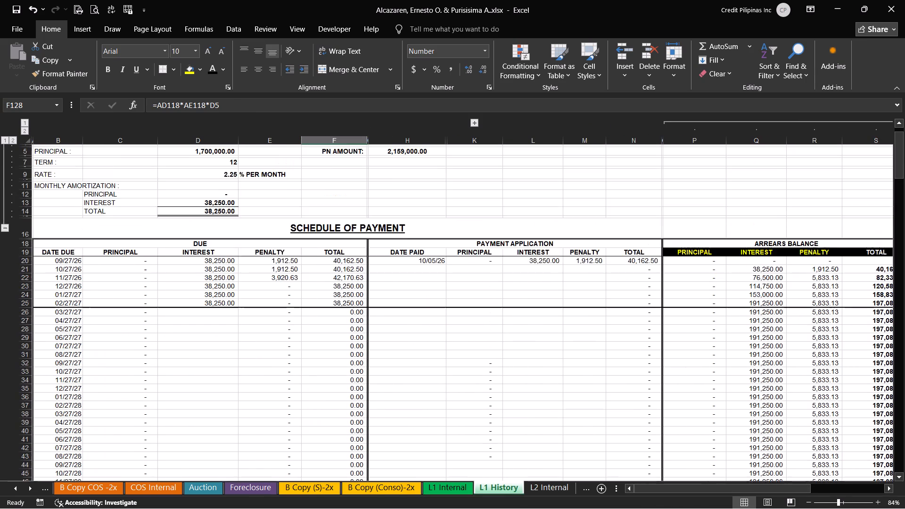
scroll(416, 415, up, 2)
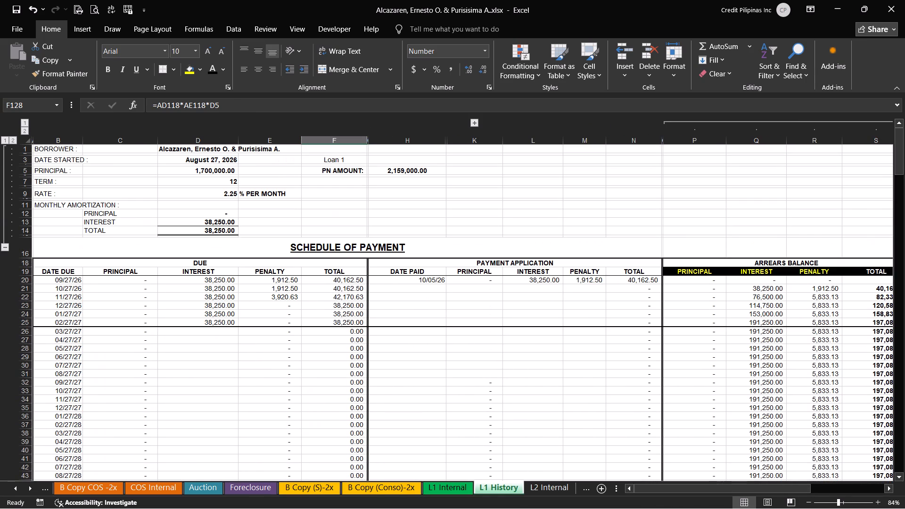
Calculate the rate difference in AD119, below the arrears percentage, with =3.5-2.25.
drag(700, 484, 736, 486)
scroll(760, 424, down, 20)
scroll(760, 424, down, 2)
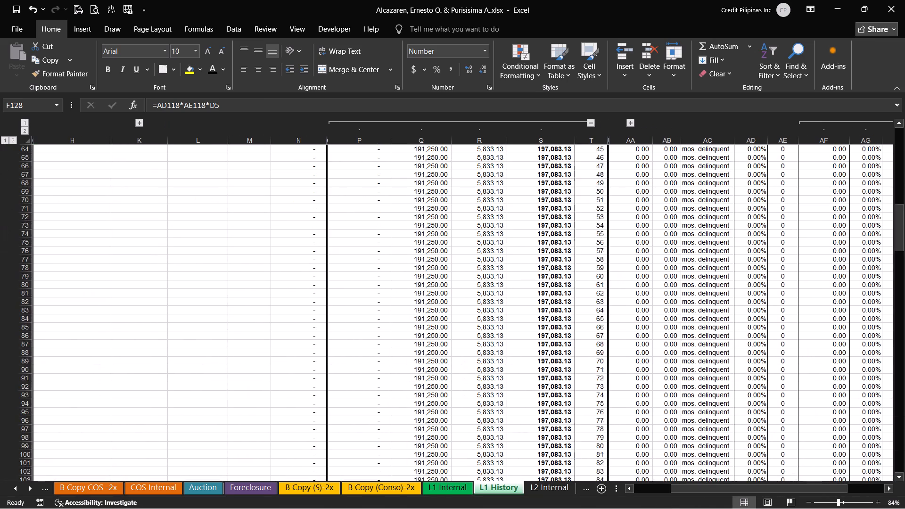
scroll(760, 424, down, 10)
click(756, 330)
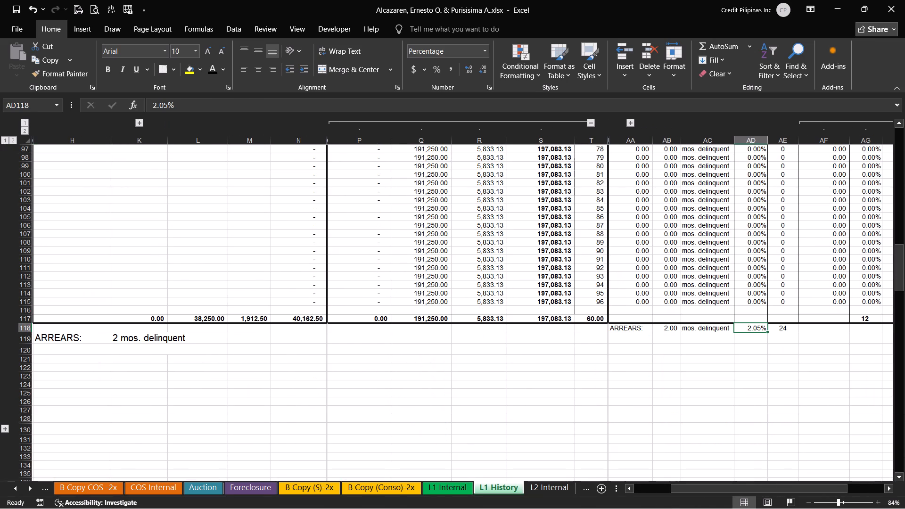
key(Down)
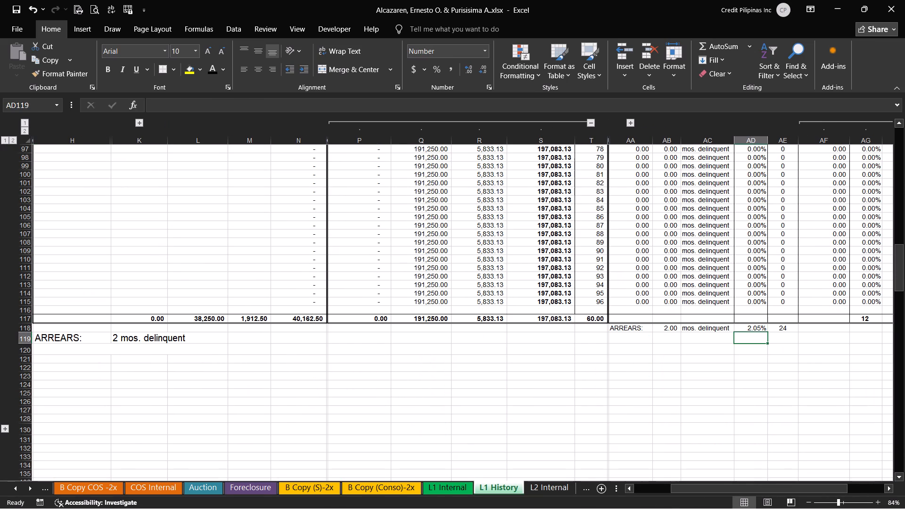
text(=3.5-2.25)
key(Return)
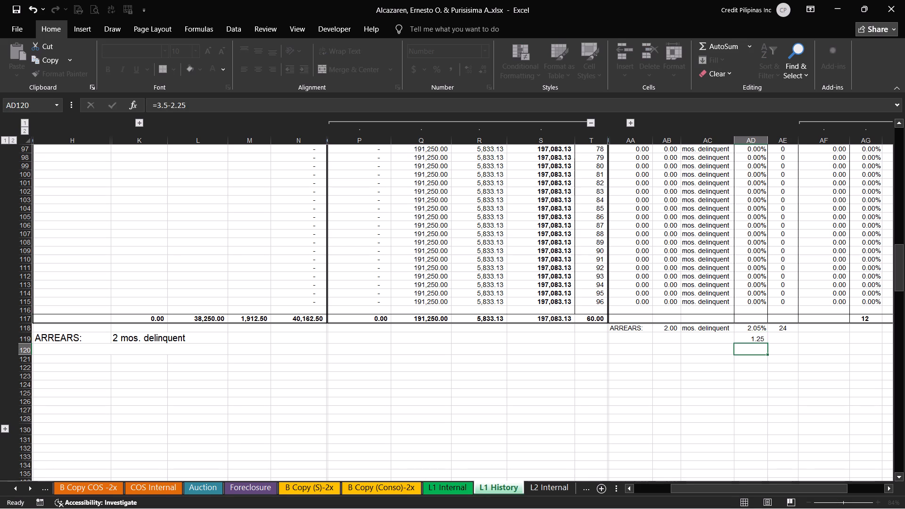
Set the recoverable interest percentage in AD118 to 1.25%.
key(Up)
key(Up)
key(F2)
key(Left)
key(Left)
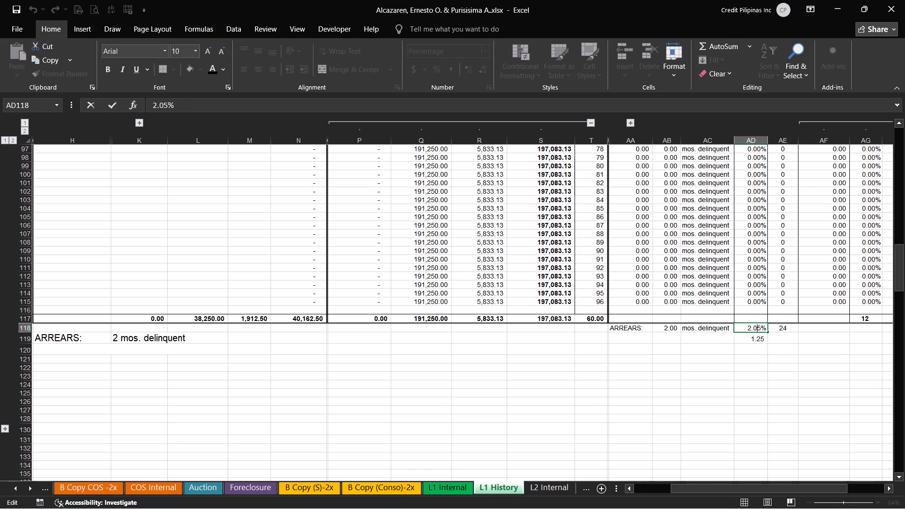
key(Right)
key(Right)
key(shift+Left)
key(shift+Left)
key(shift+Left)
text(1.2)
key(Return)
Replace the month-count sum in AE118 with 6.
key(Up)
key(Up)
key(Right)
key(Down)
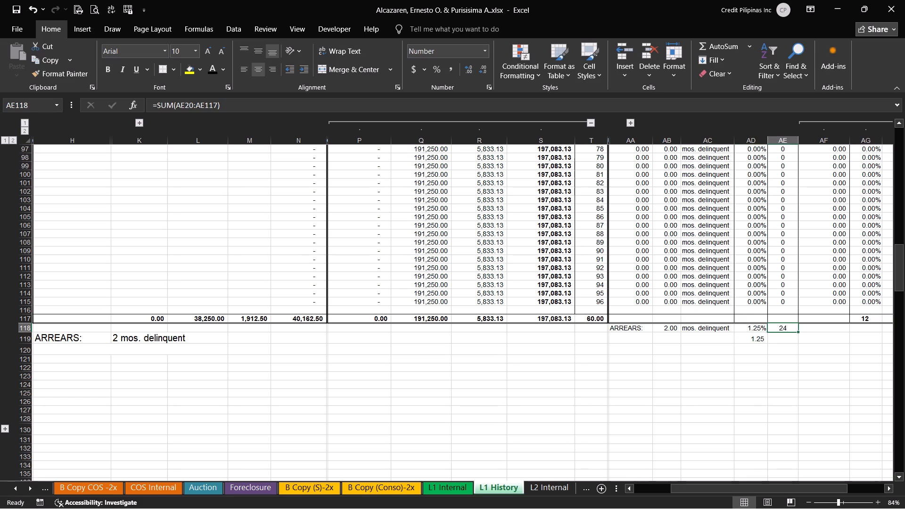
key(6)
key(Return)
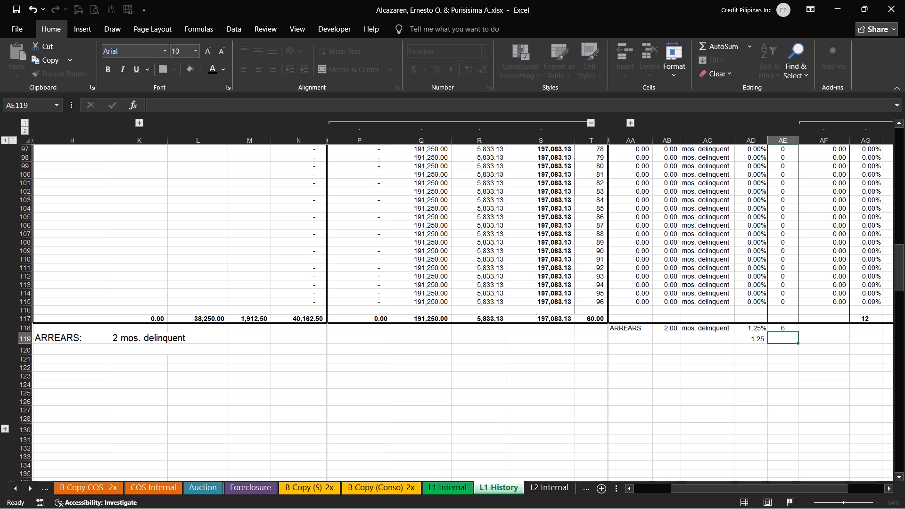
Check the Recoverable Interest formula in F128 and the cells it references, leaving the formula unedited.
drag(753, 487, 699, 487)
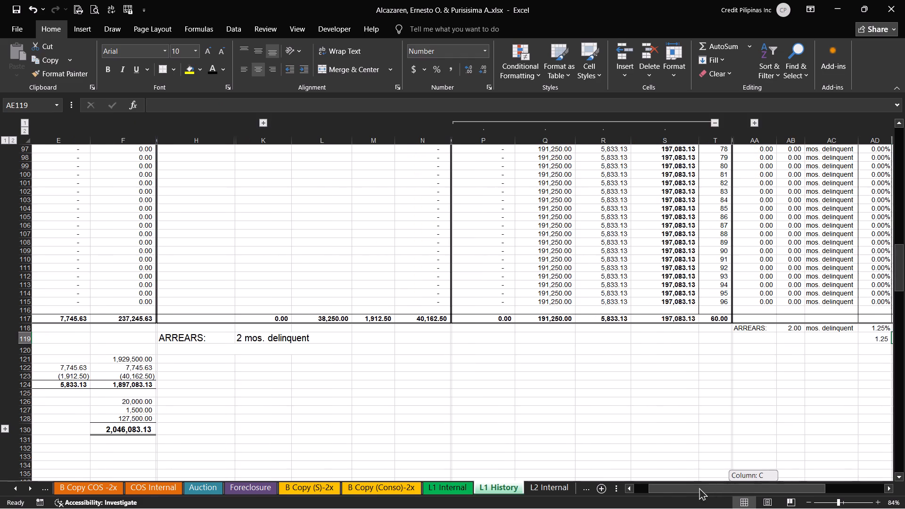
drag(699, 487, 691, 488)
click(335, 414)
click(337, 420)
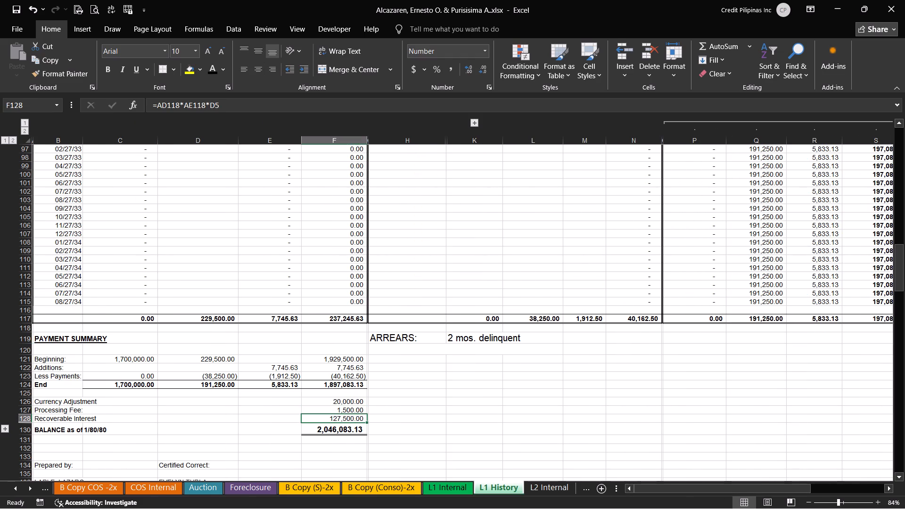
key(F2)
drag(674, 486, 678, 487)
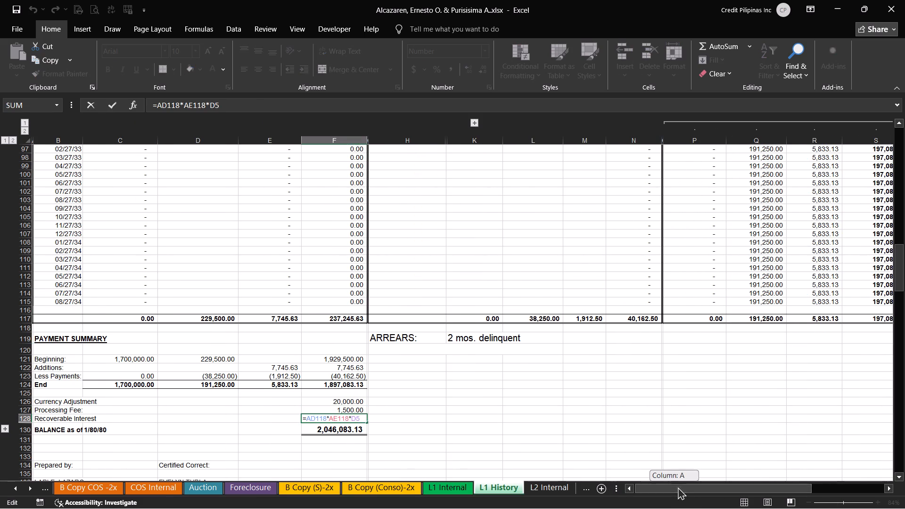
drag(678, 487, 568, 486)
scroll(348, 379, up, 3)
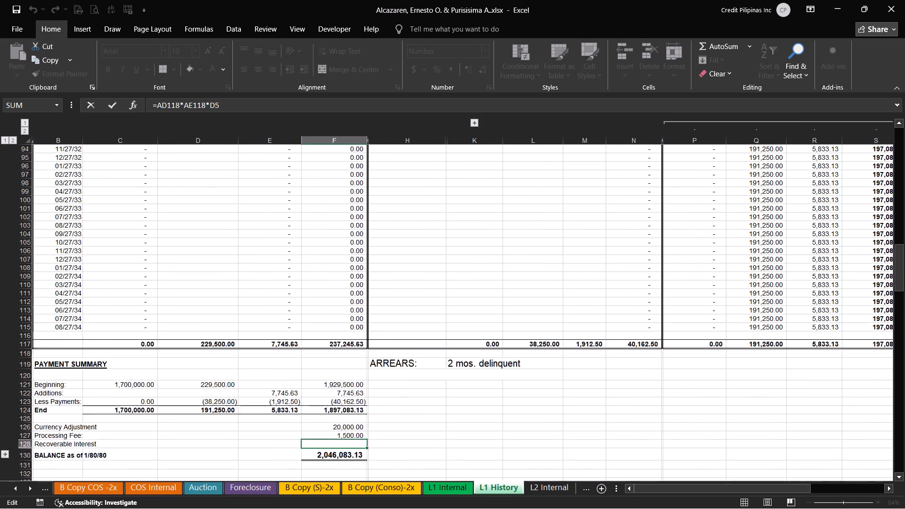
scroll(348, 379, up, 20)
scroll(348, 379, up, 9)
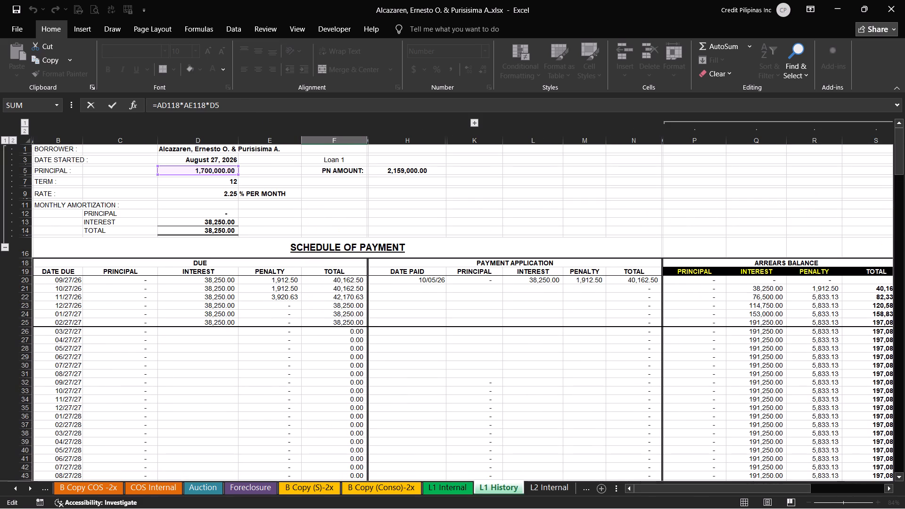
key(Escape)
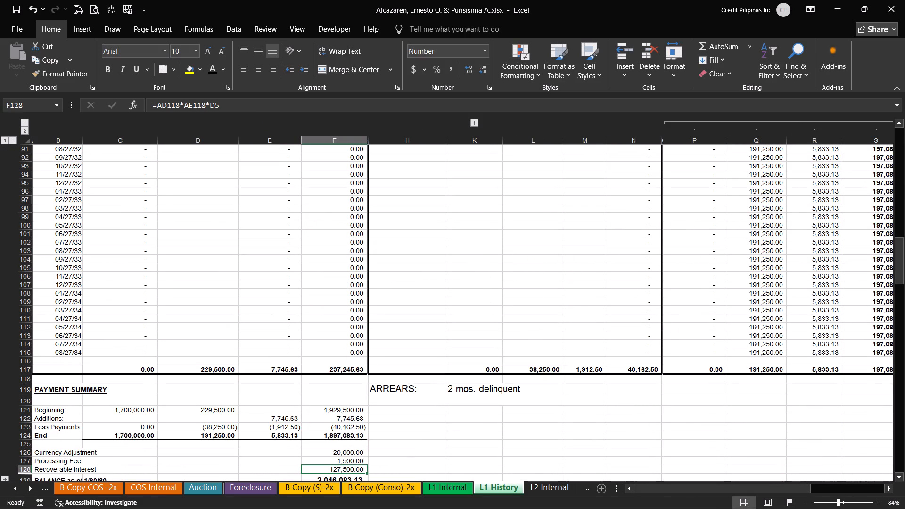
Hide the unused schedule rows 26 to 115 on L1 History.
drag(25, 352, 17, 60)
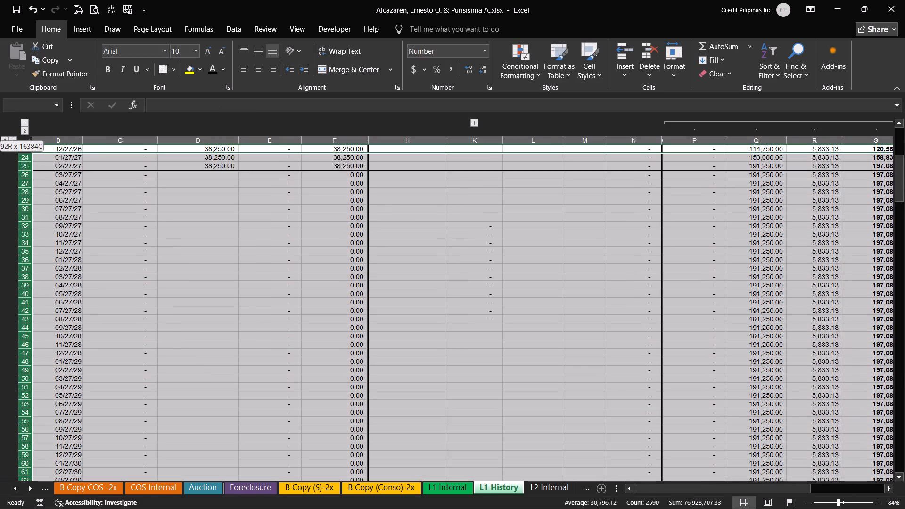
drag(17, 60, 15, 218)
right_click(27, 251)
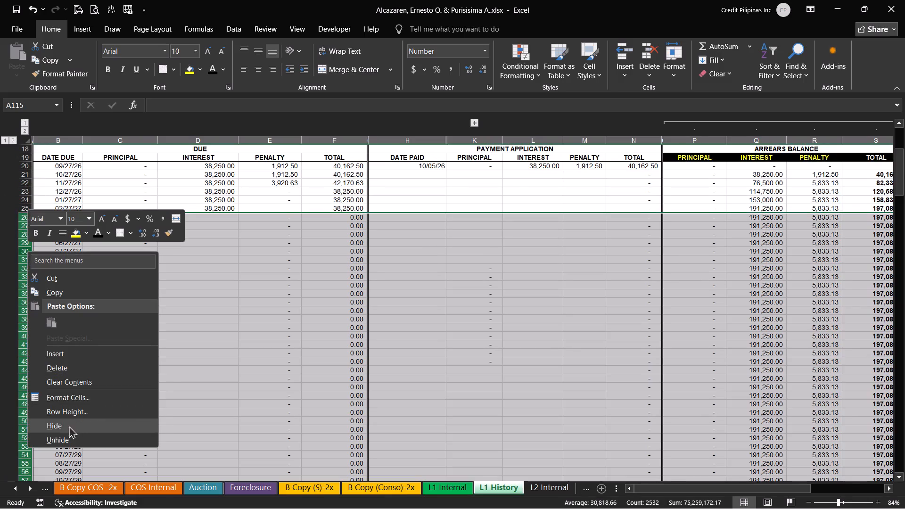
click(69, 426)
click(320, 318)
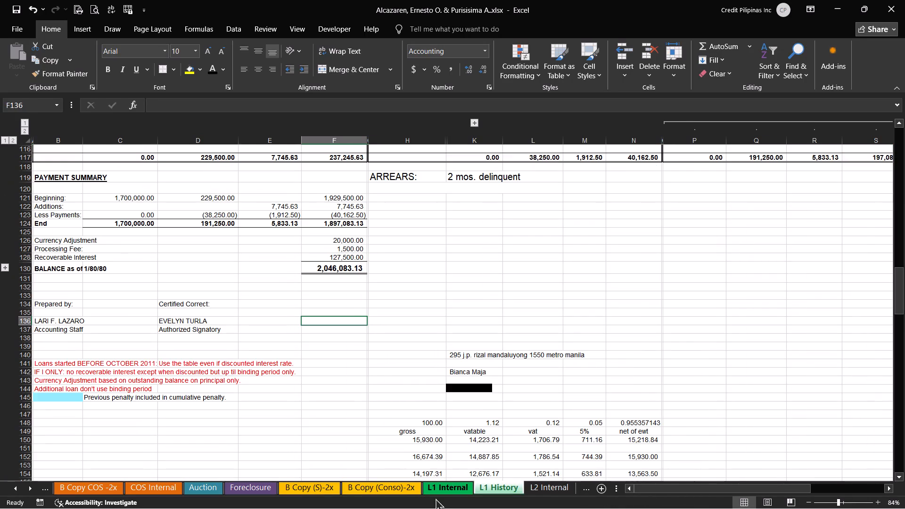
Set the Currency Adjustment exchange rate in I35 of L1 Internal to 63.491, taken from the BSP reference rate bulletin for November 04, 2026.
click(439, 492)
scroll(439, 445, up, 10)
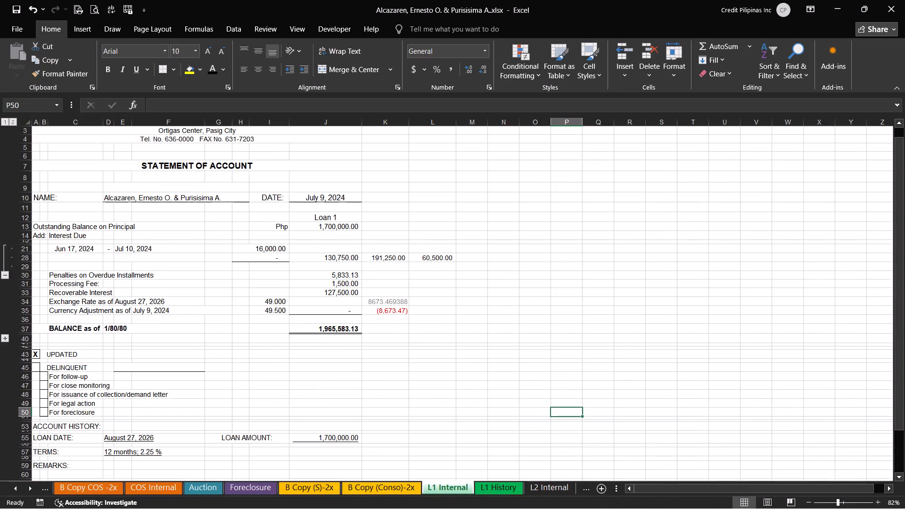
click(500, 490)
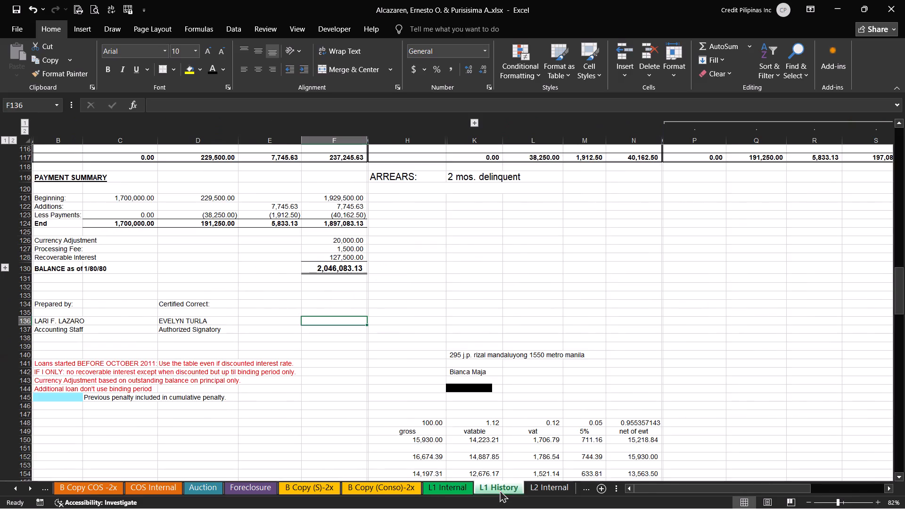
scroll(413, 445, up, 19)
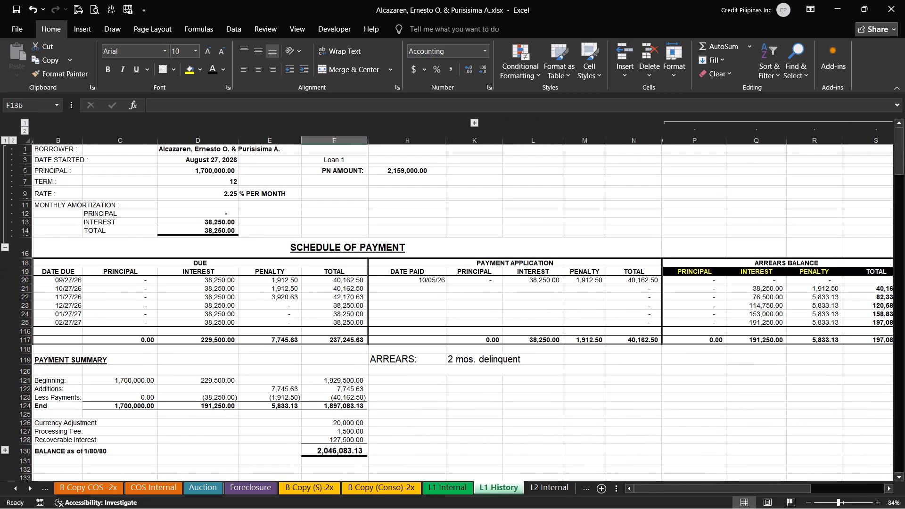
click(442, 496)
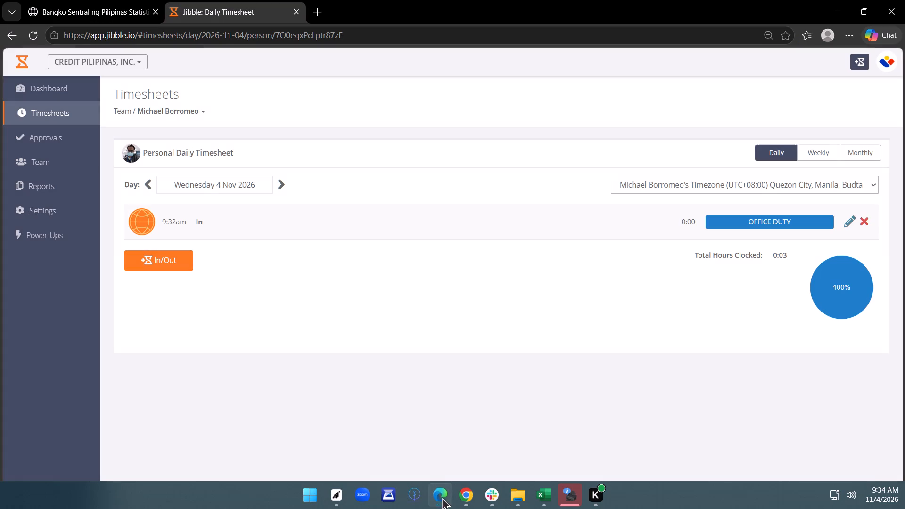
click(97, 15)
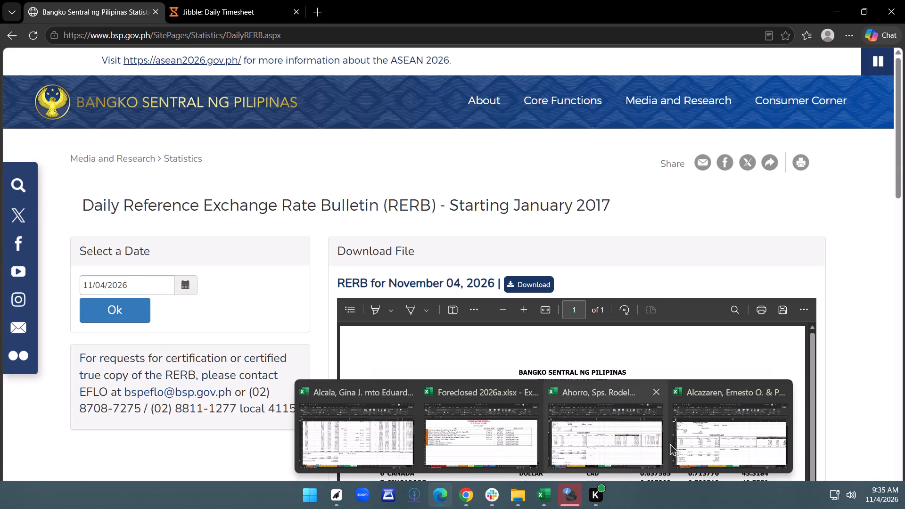
click(692, 432)
click(416, 419)
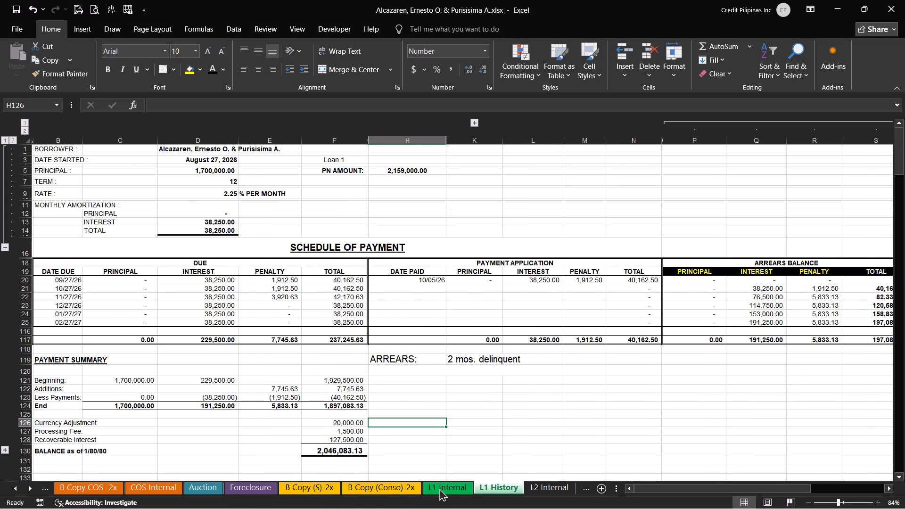
click(439, 488)
click(267, 333)
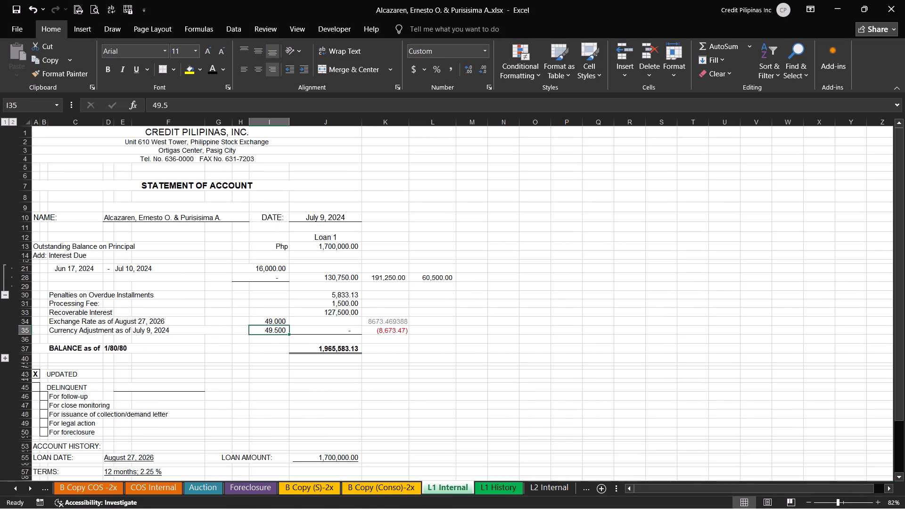
text(63.491)
key(Return)
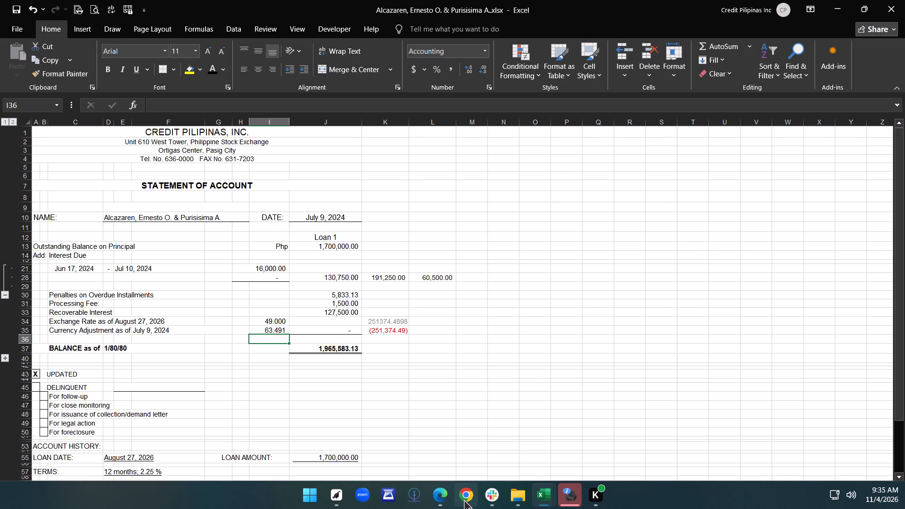
Switch to the browser and load the BSP daily reference exchange rate bulletin for August 27, 2026.
click(436, 500)
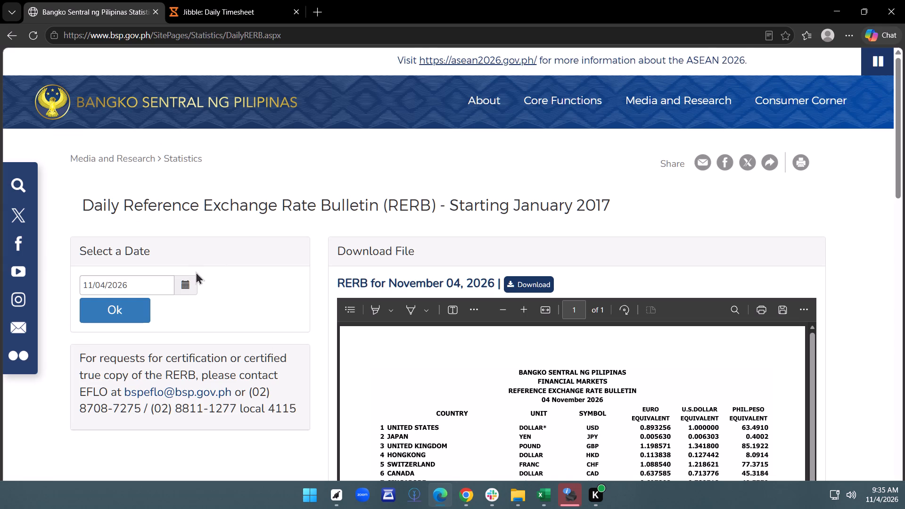
click(187, 280)
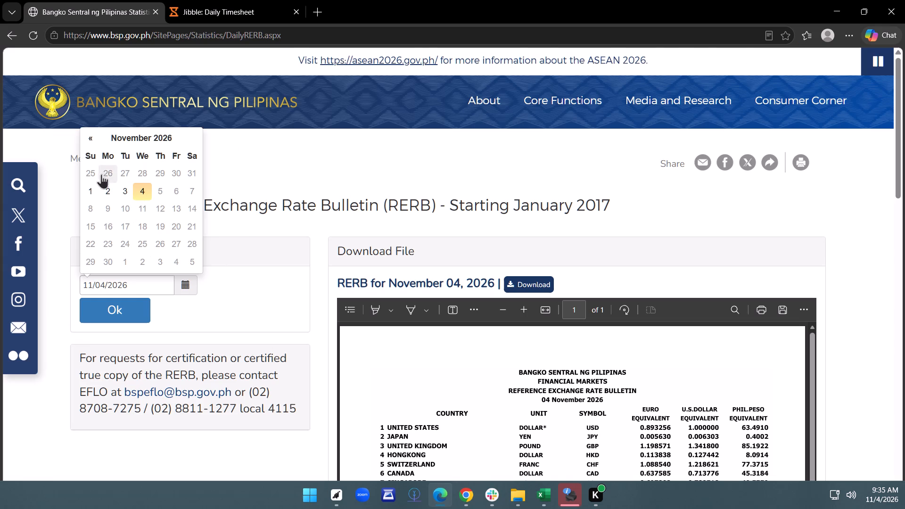
triple_click(89, 134)
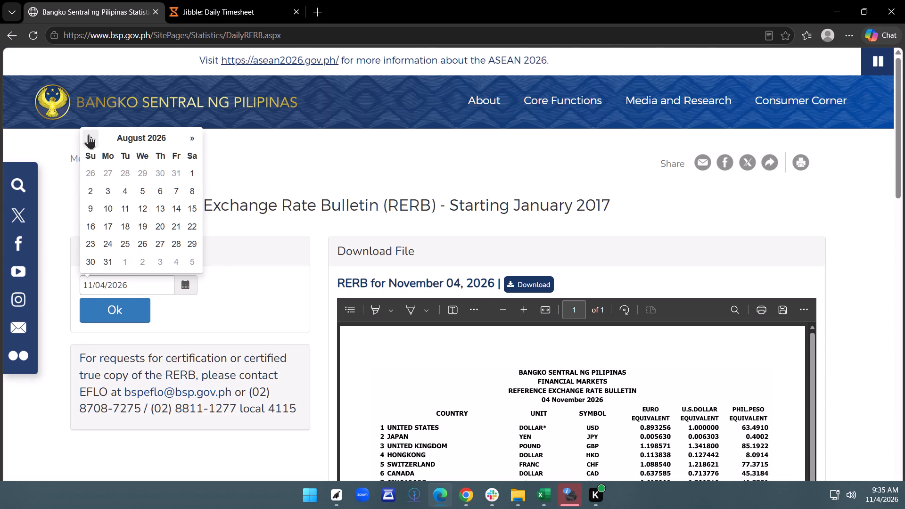
click(161, 241)
click(107, 317)
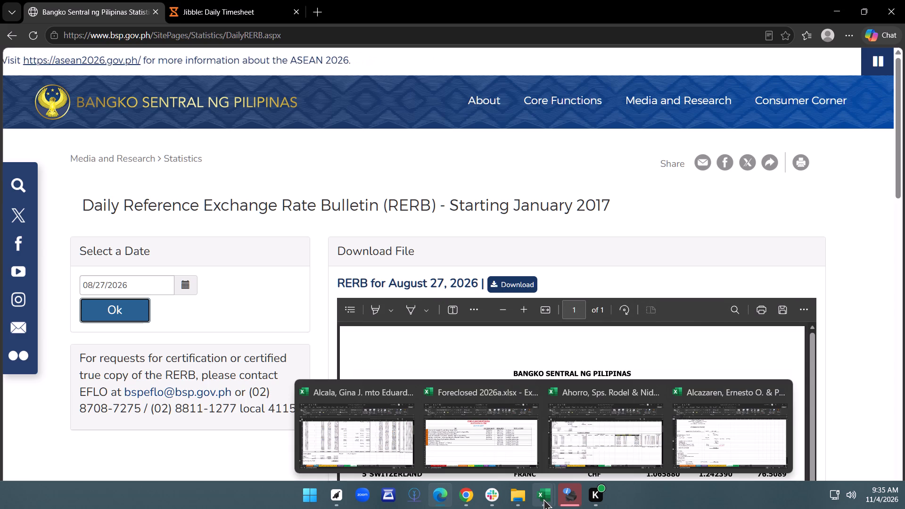
Back in the Alcazaren workbook, set the August 27, 2026 exchange rate in I34 of L1 Internal to 61.582, using the BSP bulletin.
click(708, 432)
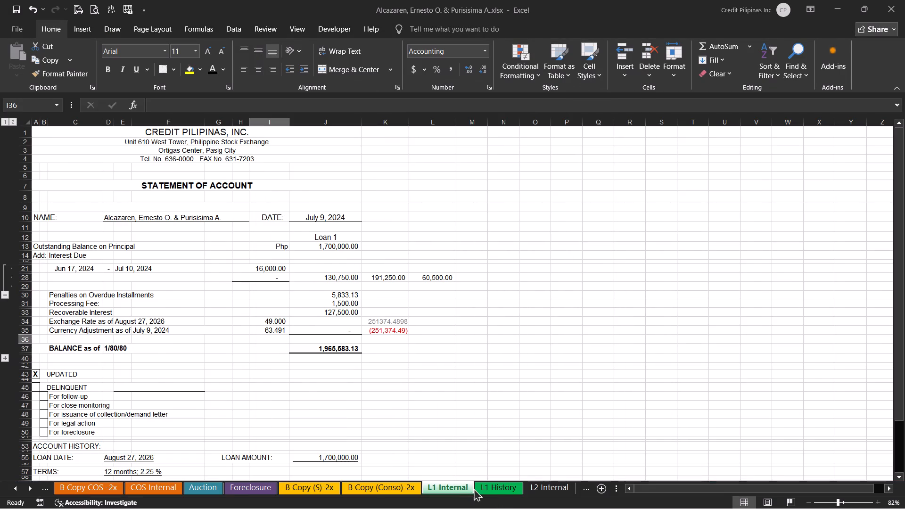
click(502, 490)
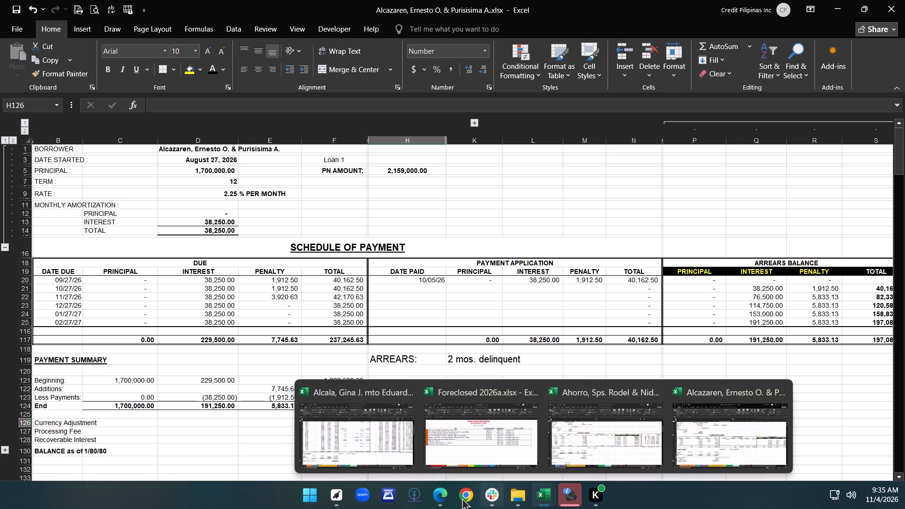
click(454, 447)
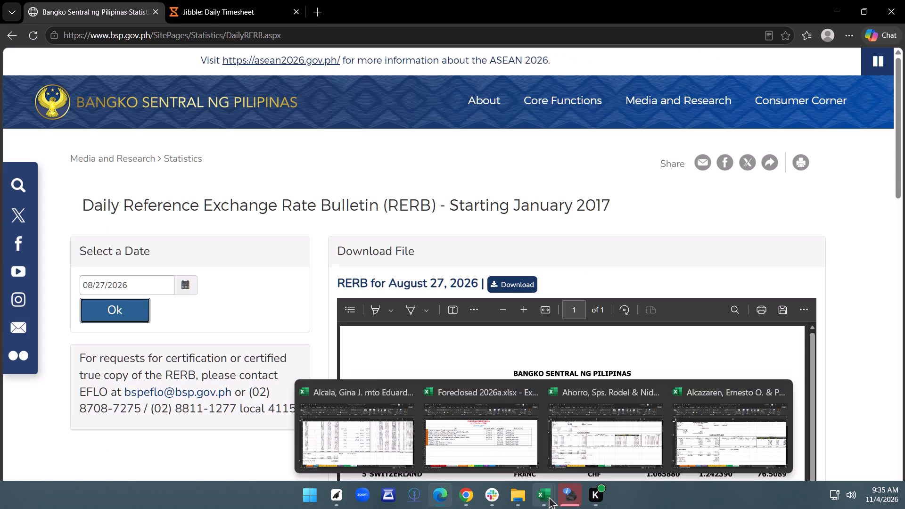
click(725, 448)
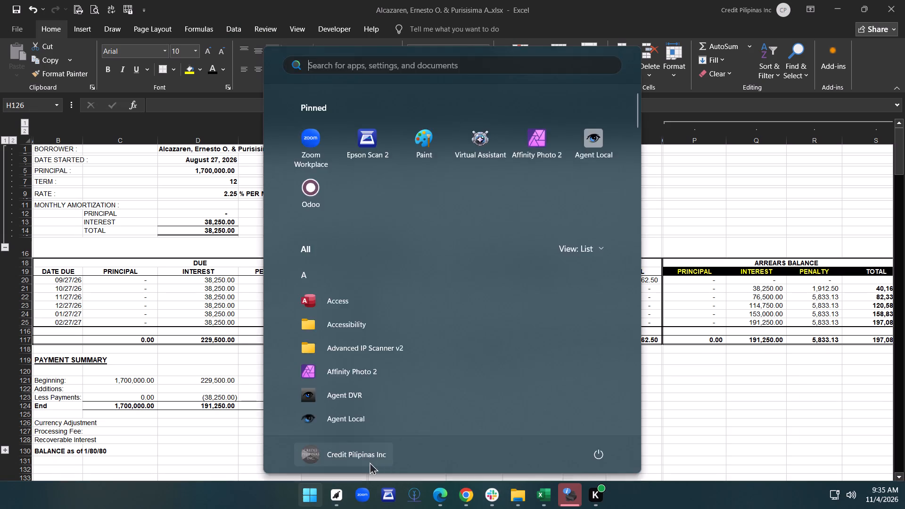
click(444, 480)
click(444, 482)
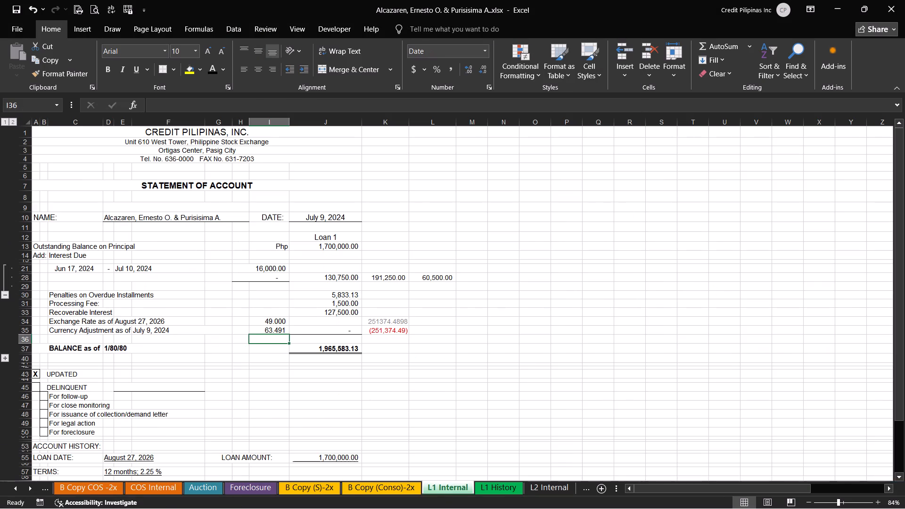
click(274, 321)
text(61.582)
key(Return)
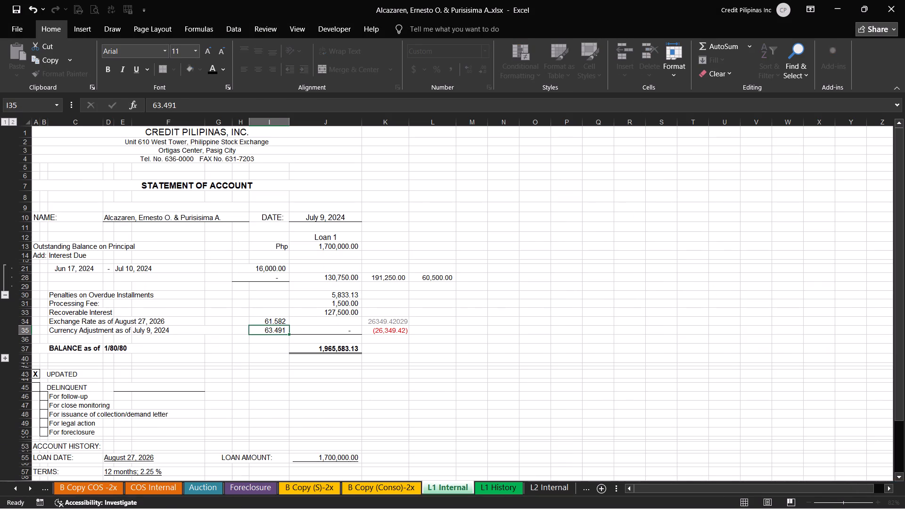
Enter 26349.42 as the Currency Adjustment amount in J35 of L1 Internal.
key(Right)
text(26)
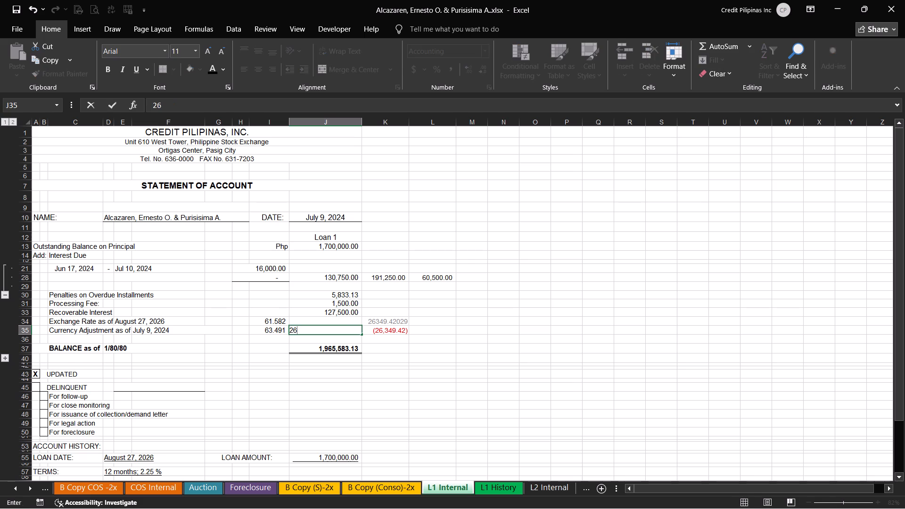
text(349.)
text(42)
key(Return)
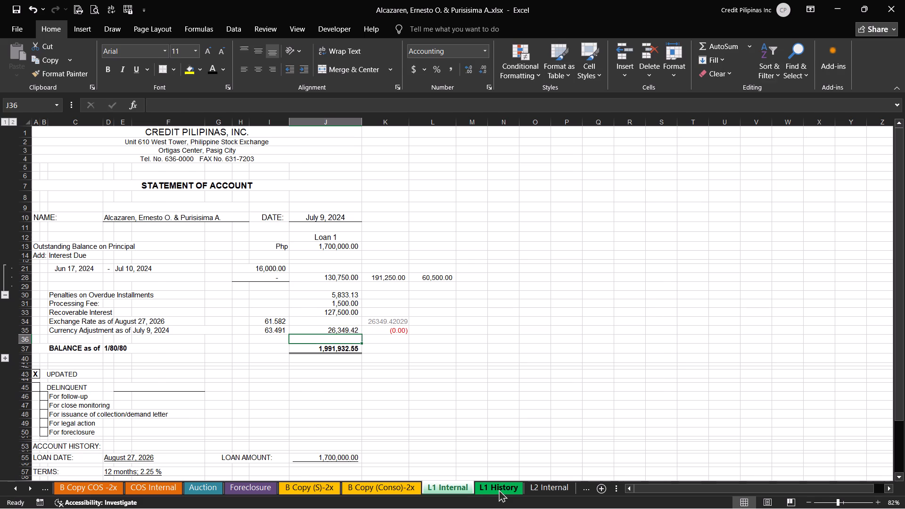
Replace the Currency Adjustment in F126 of L1 History with a formula linking to J35 on L1 Internal.
click(499, 489)
click(357, 426)
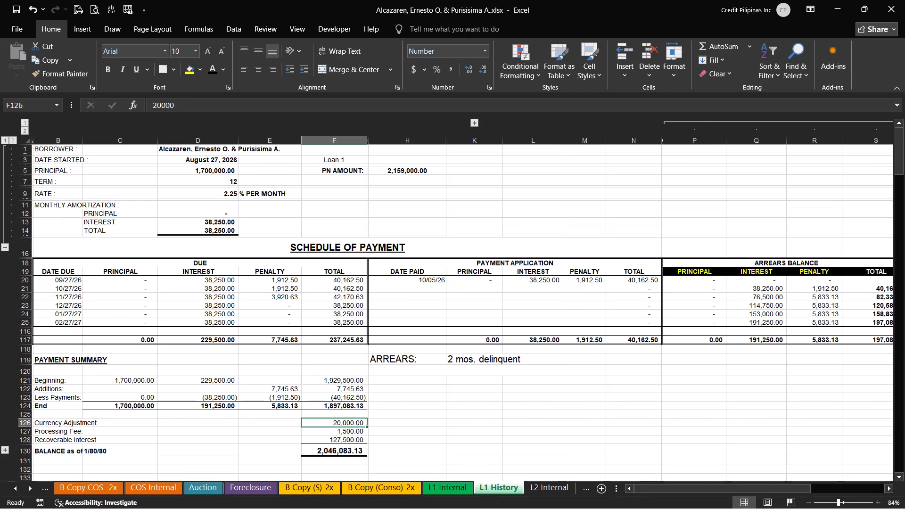
key(equal)
click(444, 491)
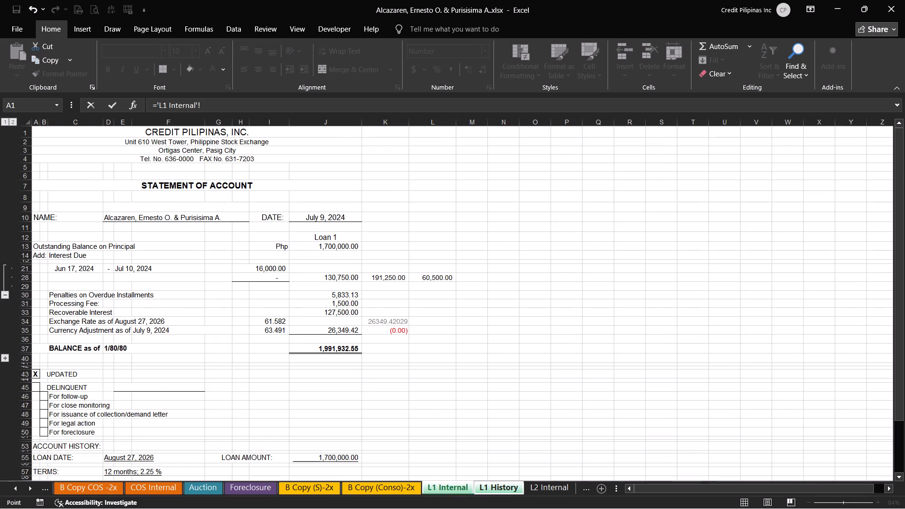
click(333, 334)
key(Return)
click(419, 460)
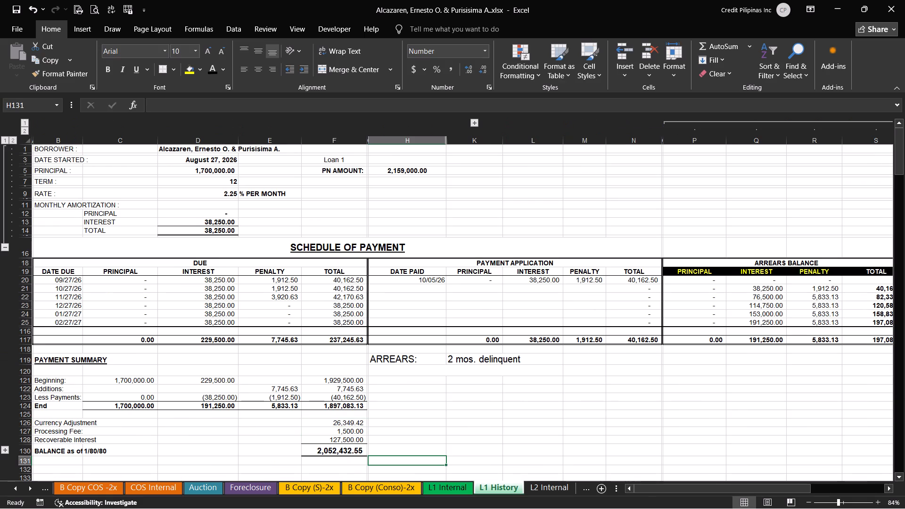
Set the "BALANCE as of" date in C130 of L1 History to December 27, 2026.
click(131, 451)
scroll(372, 364, up, 3)
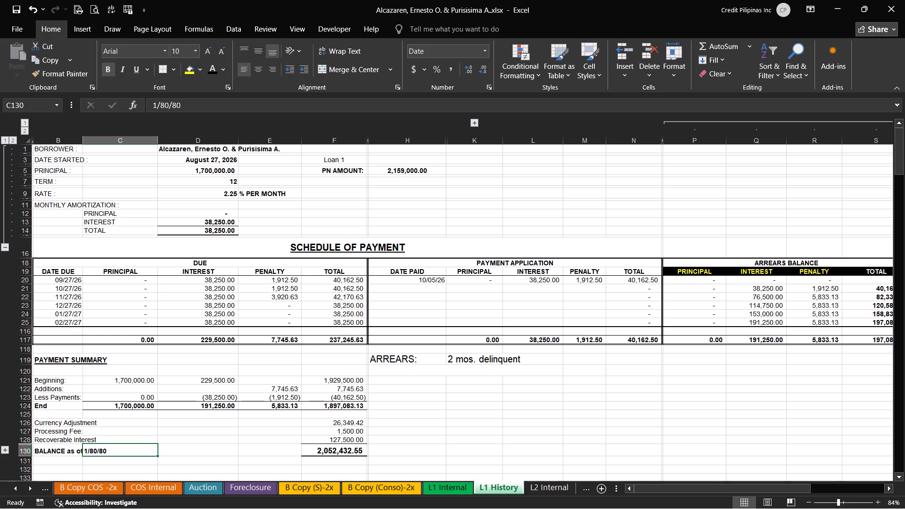
text(12/27)
key(Return)
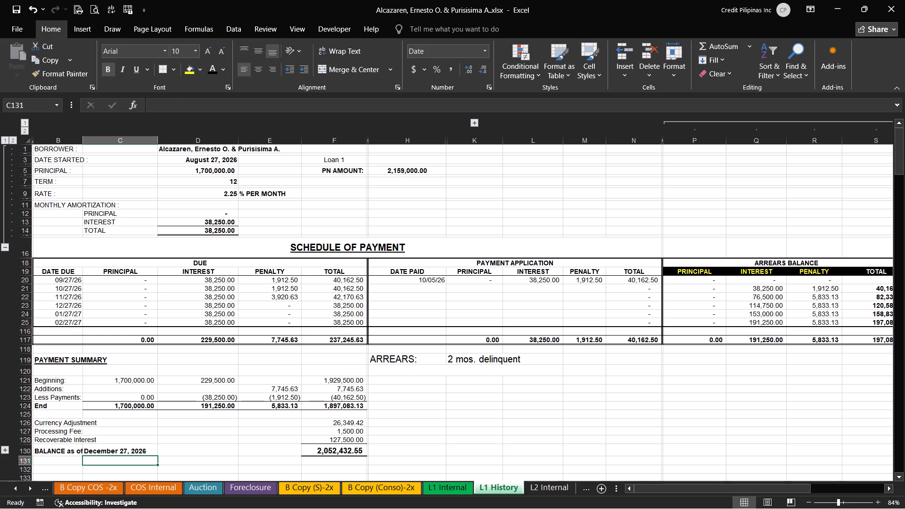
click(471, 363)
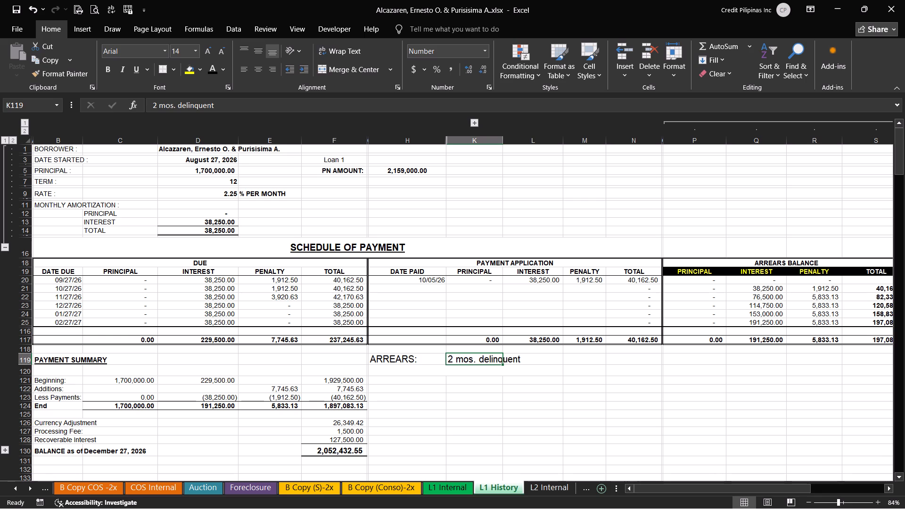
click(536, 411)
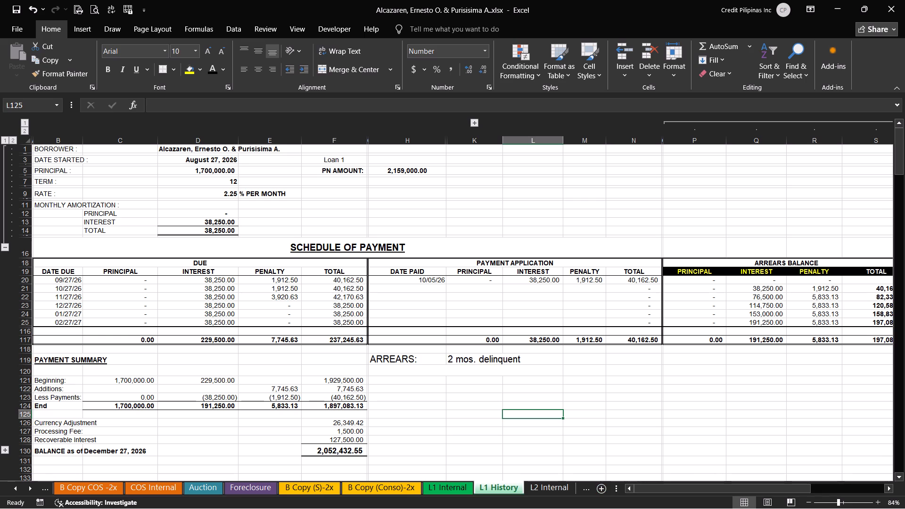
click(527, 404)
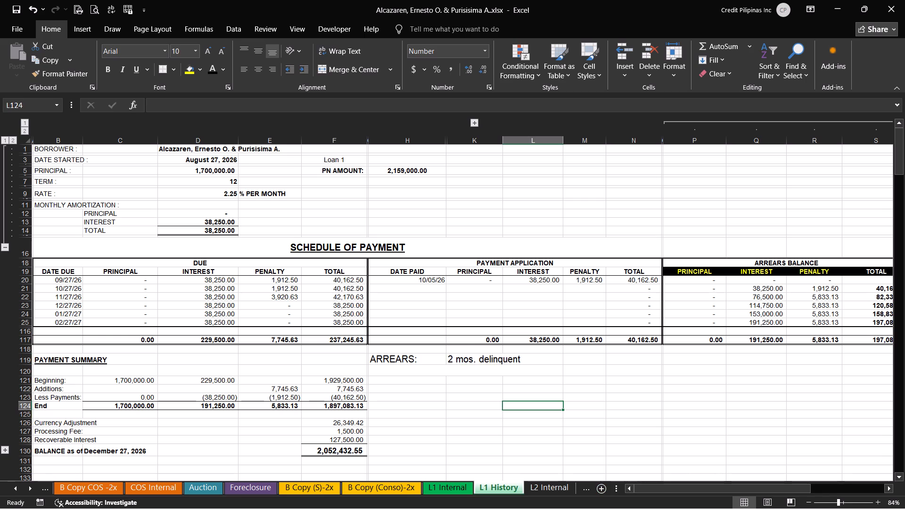
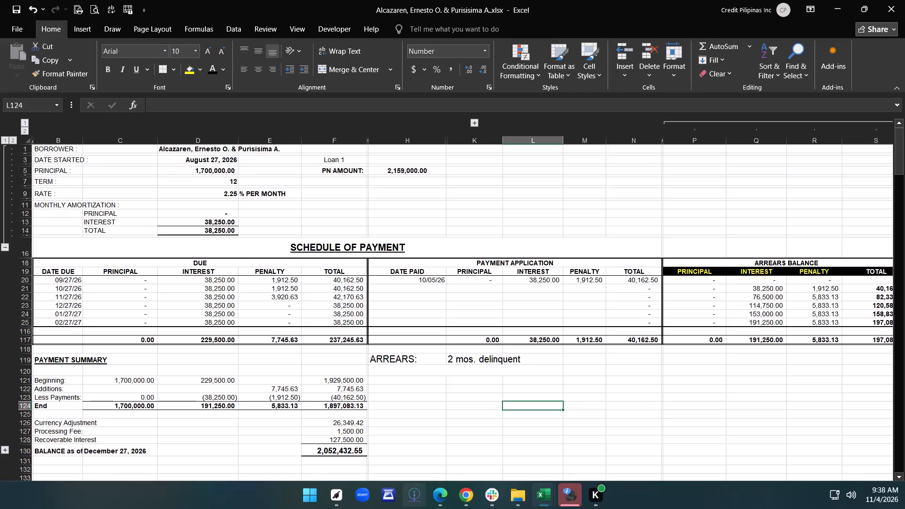
Review the L1 History statement, including the November 27, 2026 penalty formula in E22 and the Currency Adjustment formula in F126.
click(515, 400)
click(517, 398)
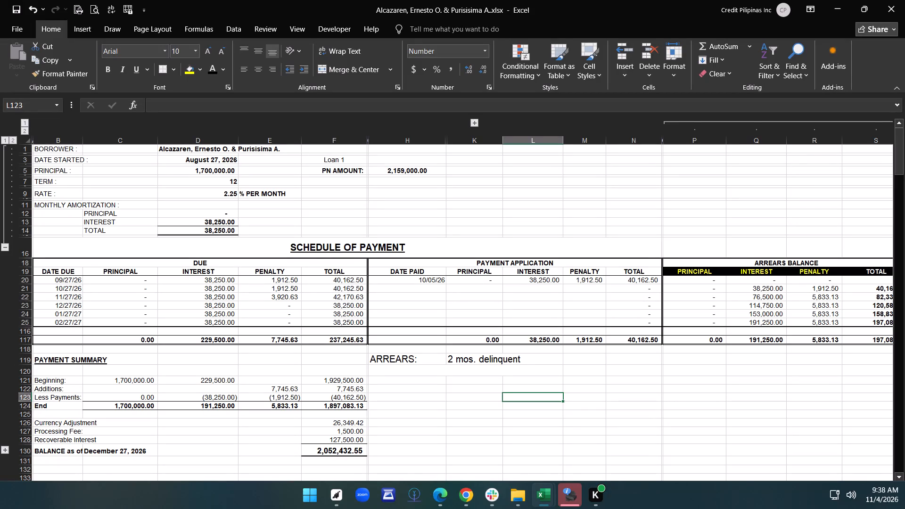
click(543, 501)
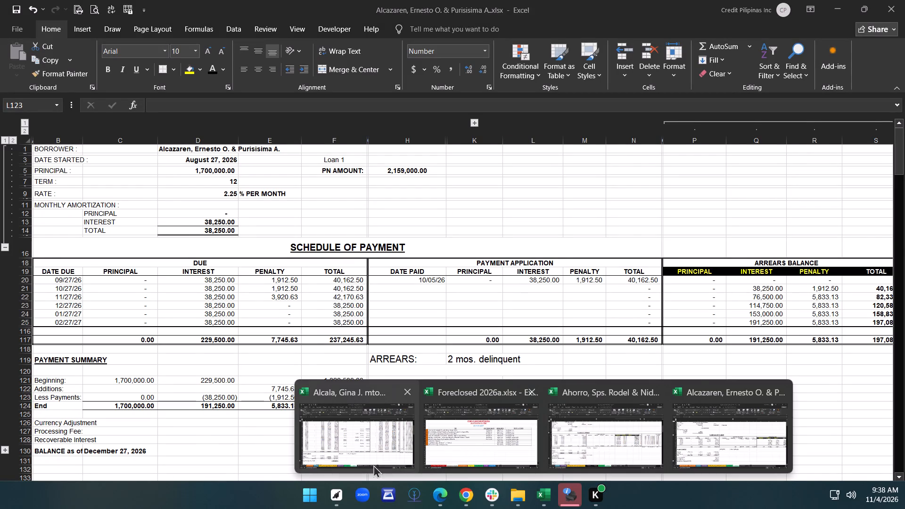
click(460, 323)
scroll(461, 357, up, 4)
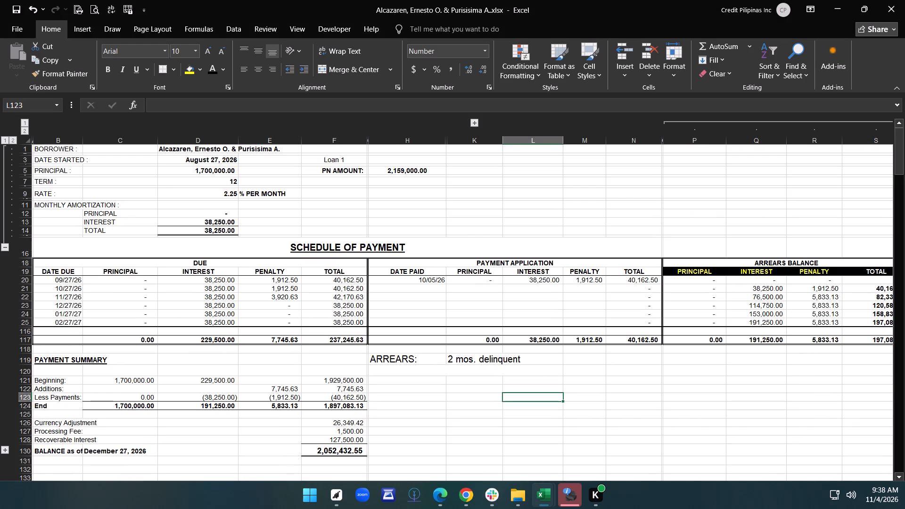
click(272, 296)
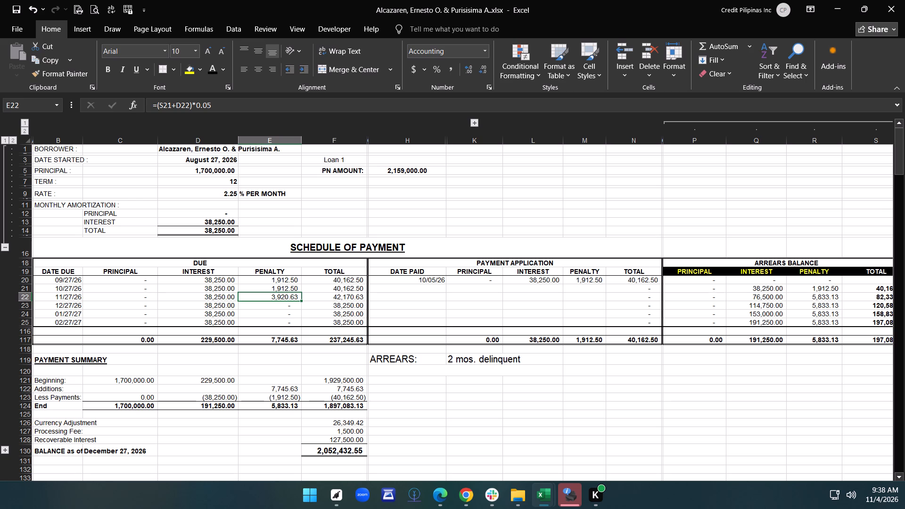
click(425, 396)
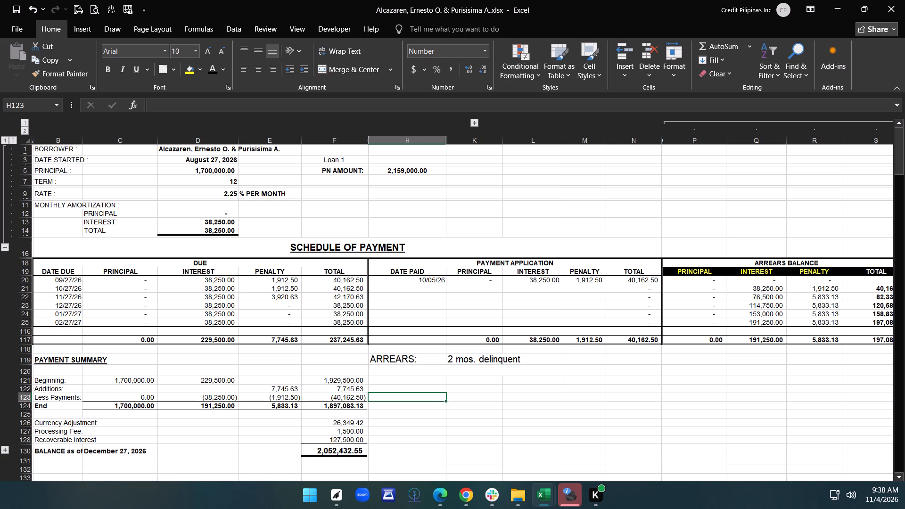
click(429, 397)
click(362, 424)
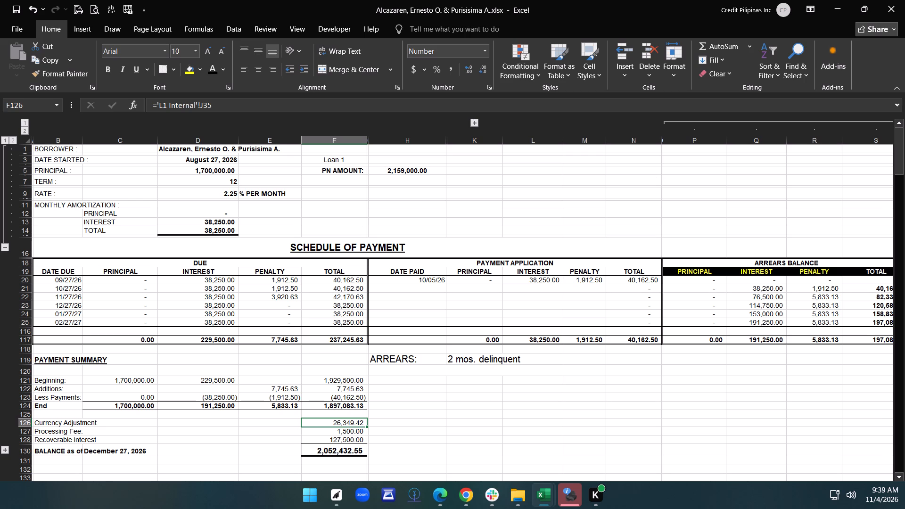
Narrow the DATE PAID column (H) of L1 History by about a third.
drag(444, 143, 433, 143)
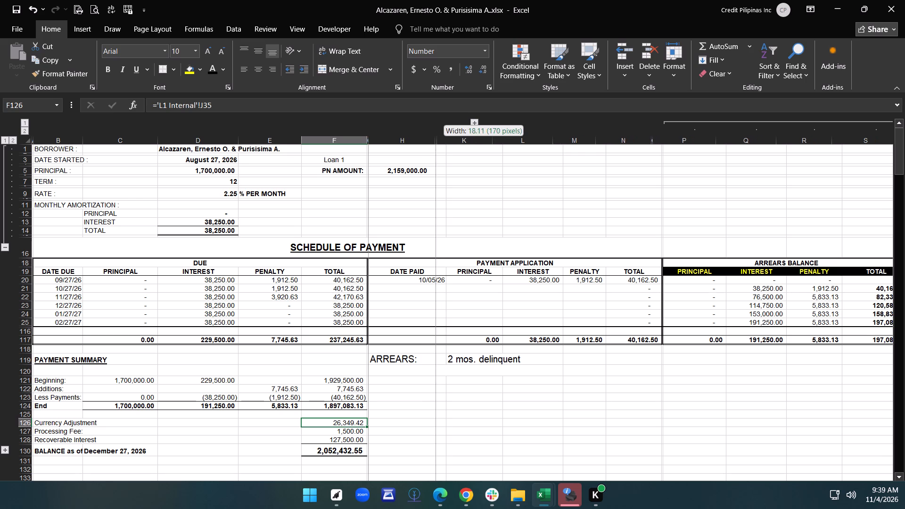
drag(433, 143, 420, 144)
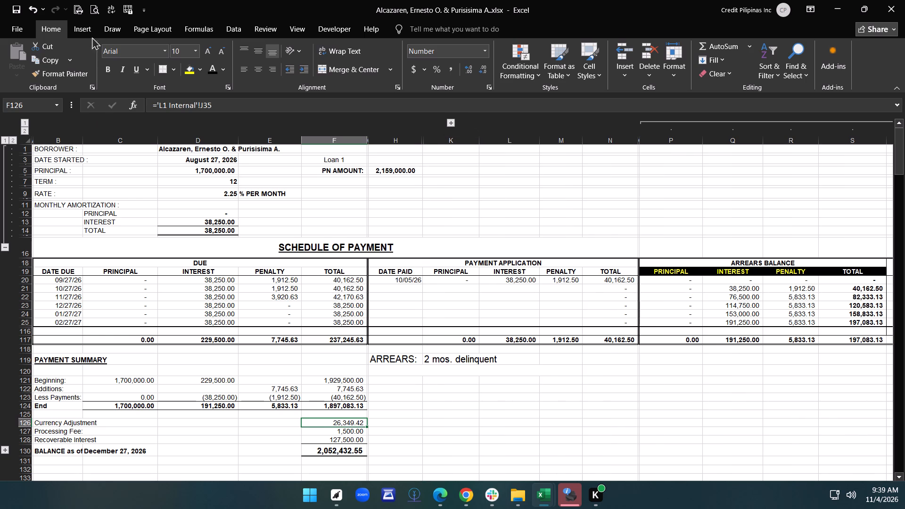
click(98, 12)
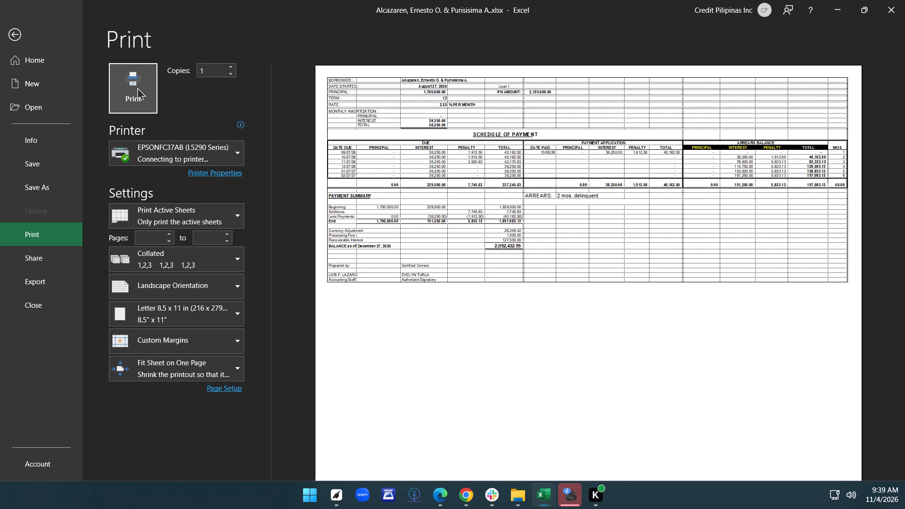
click(137, 87)
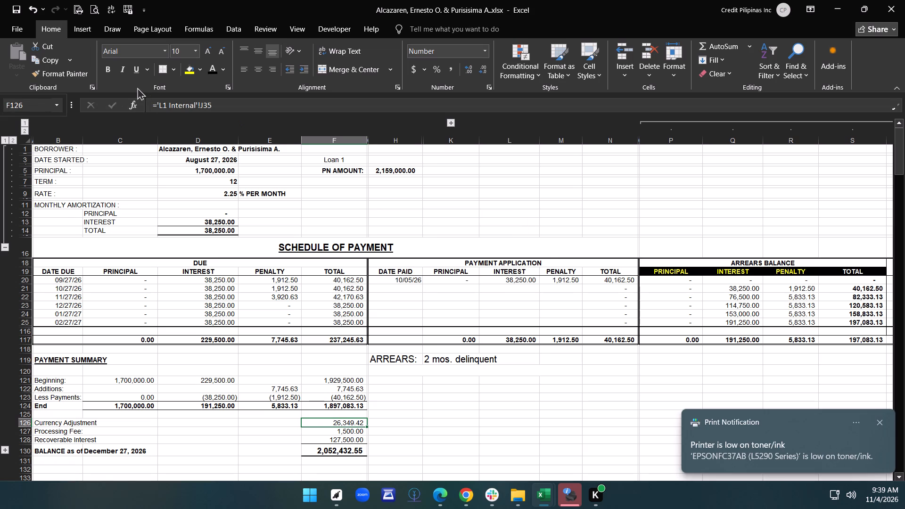
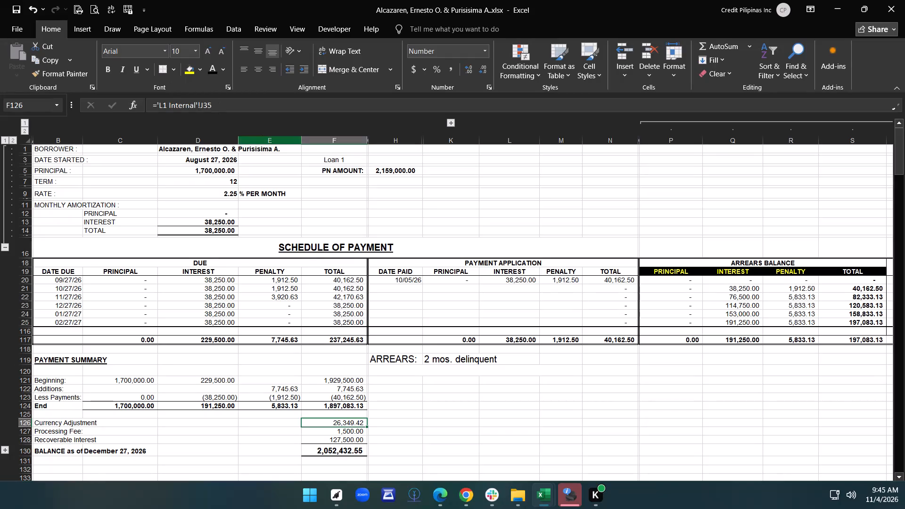
Dismiss the printer's low ink reminder.
click(453, 312)
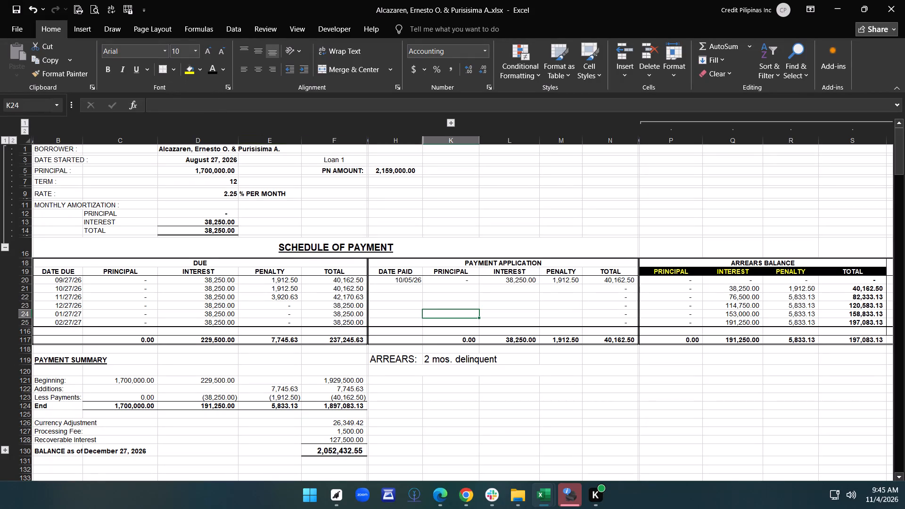
click(573, 500)
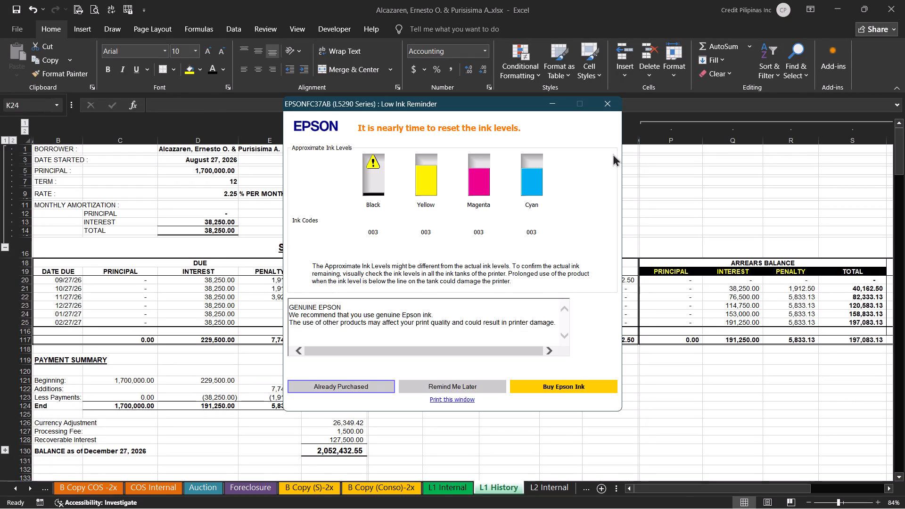
click(605, 109)
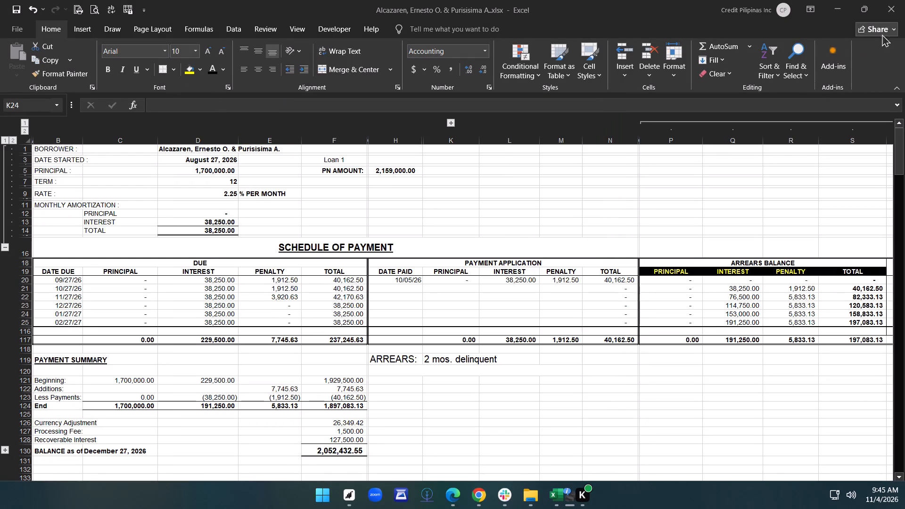
Close the Alcazaren workbook, saving its changes.
click(901, 14)
click(458, 347)
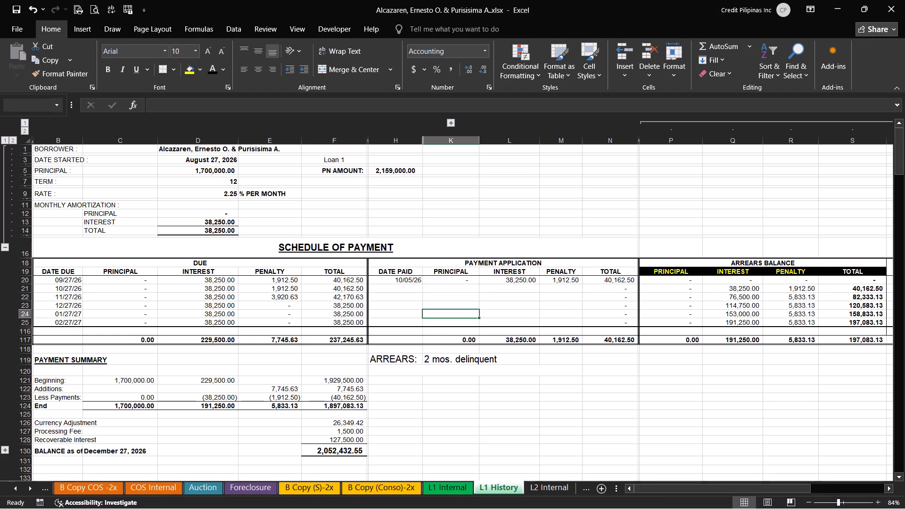
Open the Alvero workbook from the SOA's folder in File Explorer.
click(536, 494)
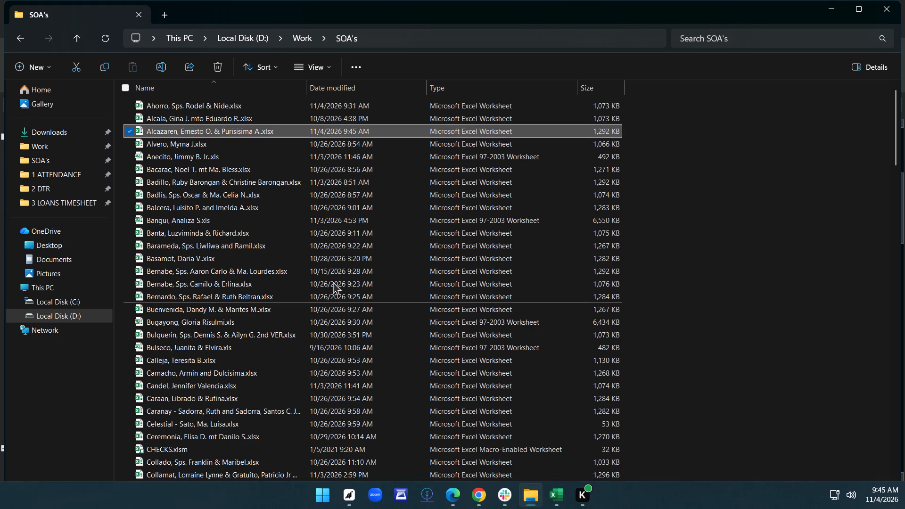
double_click(240, 147)
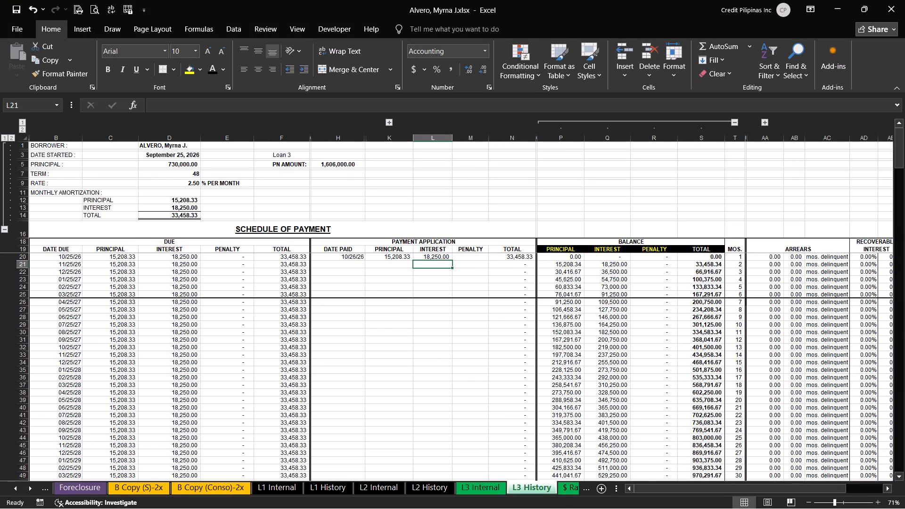
In L3 History, set the interest due for 04/25/27 (D26) to 0.
click(241, 271)
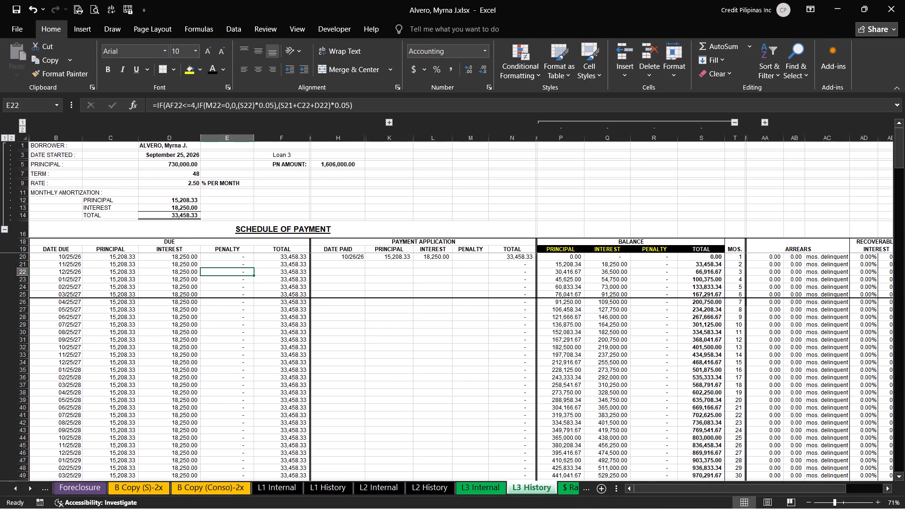
click(190, 304)
key(0)
key(Return)
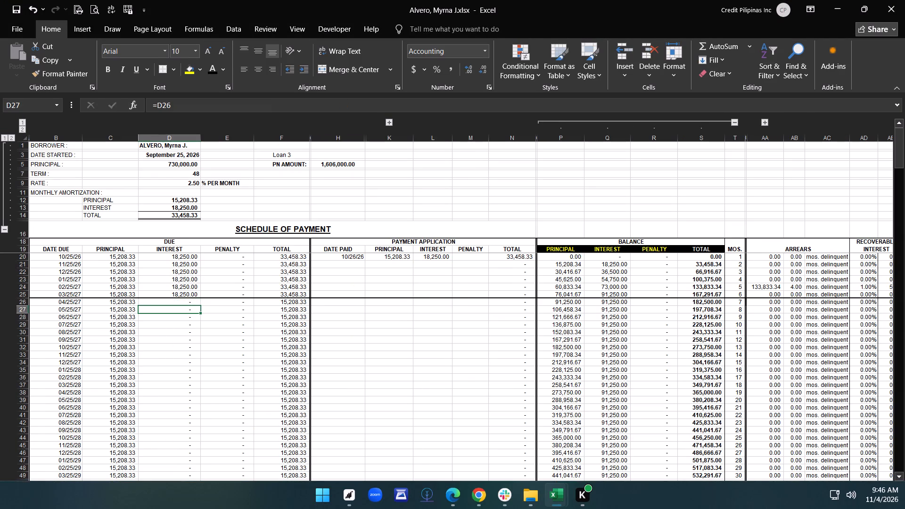
Delete rows 68 to 103 of L3 History, the schedule due dates from 10/25/30 to 09/25/33 beyond the 48-month term.
scroll(223, 419, down, 7)
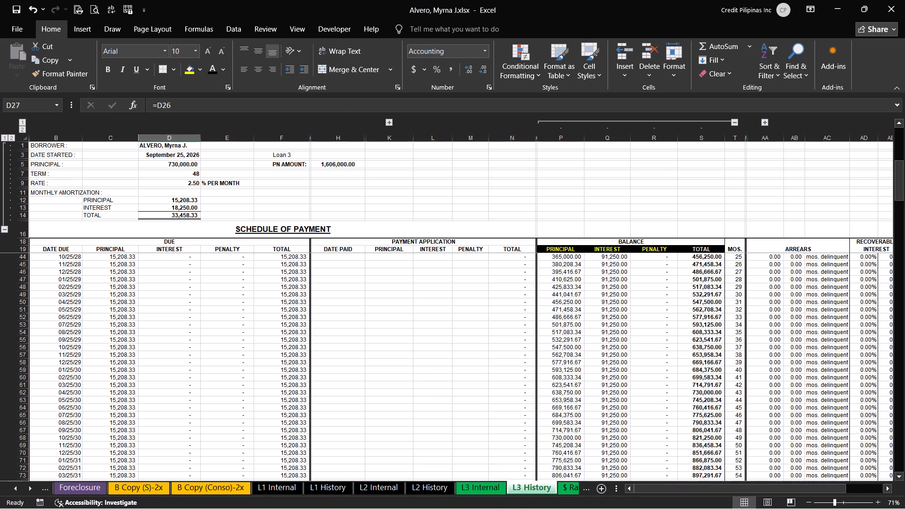
scroll(223, 419, down, 5)
drag(734, 347, 465, 336)
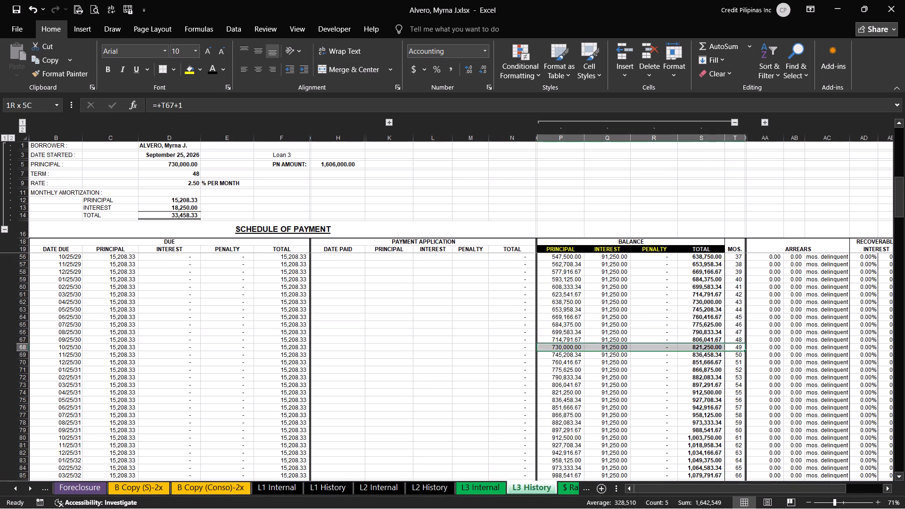
drag(465, 336, 0, 345)
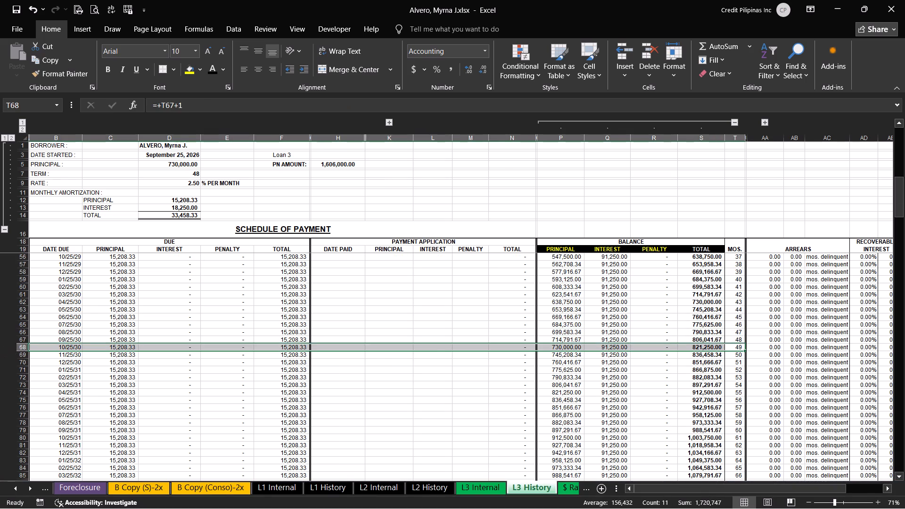
drag(24, 347, 0, 476)
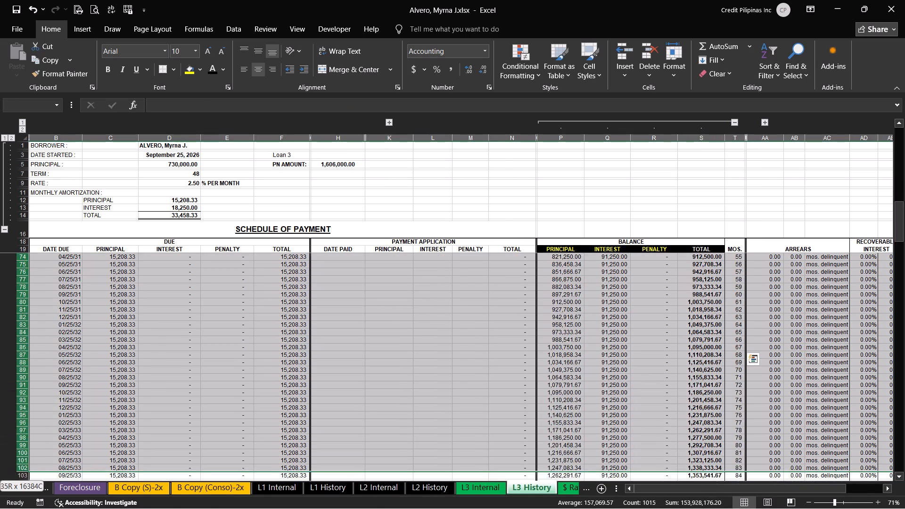
drag(0, 476, 9, 232)
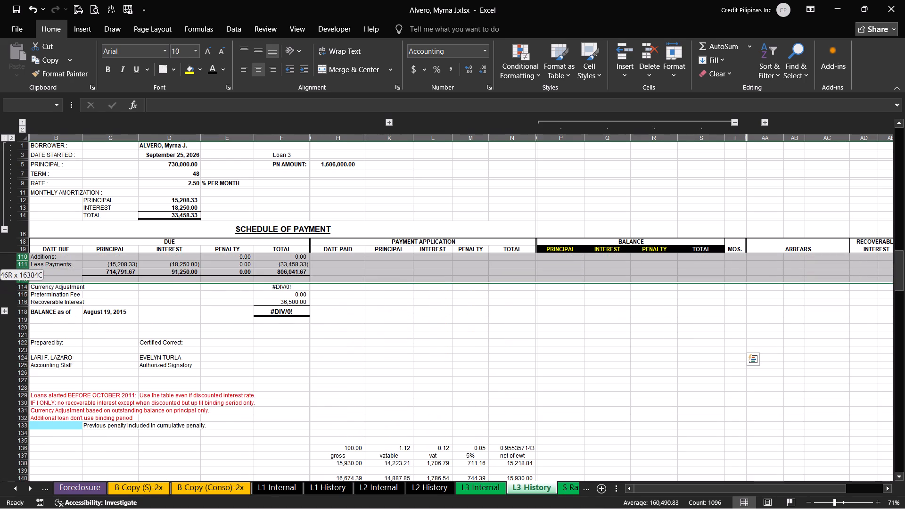
drag(9, 232, 16, 272)
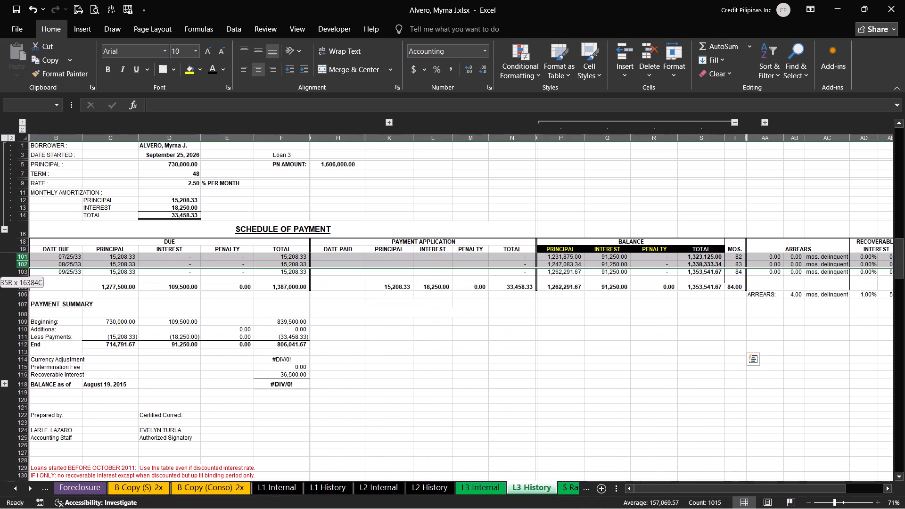
drag(16, 272, 16, 268)
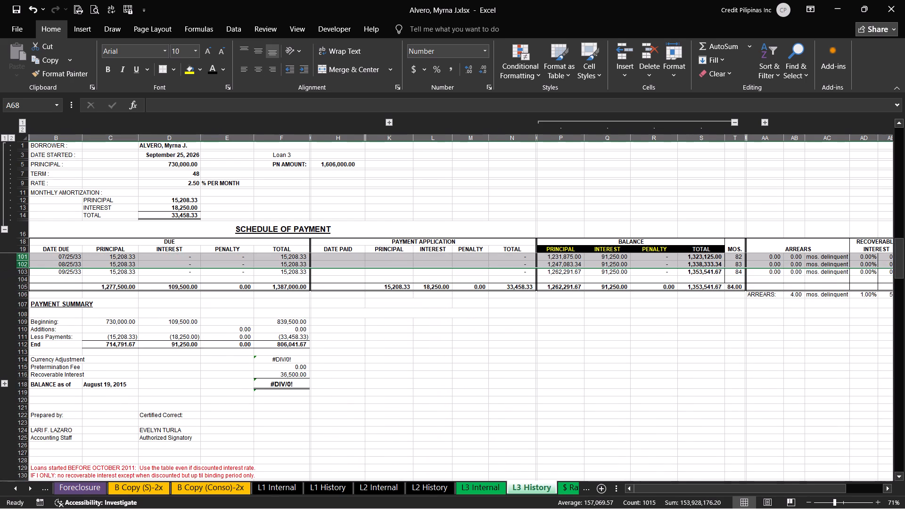
key(shift+Down)
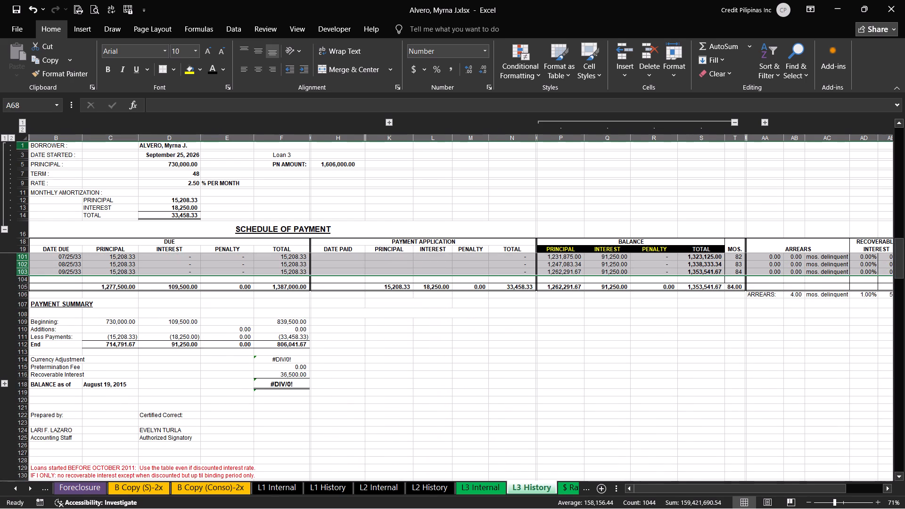
right_click(24, 266)
click(57, 379)
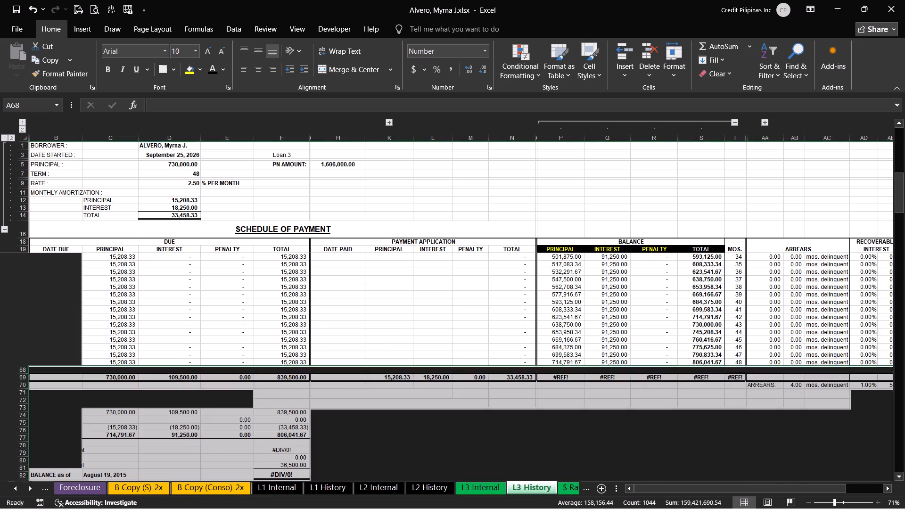
Check the SUM formulas of the DUE totals in row 69 for principal, interest, penalty and total (C69:F69).
click(126, 379)
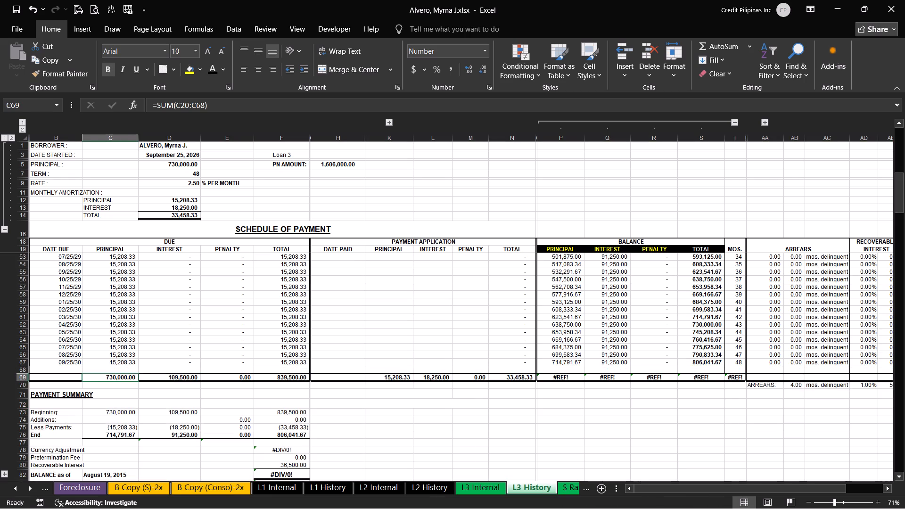
click(189, 377)
key(F2)
key(Return)
key(Up)
key(Left)
key(F2)
key(Return)
key(Up)
key(Right)
key(Right)
key(F2)
key(Return)
key(Up)
key(Right)
key(Right)
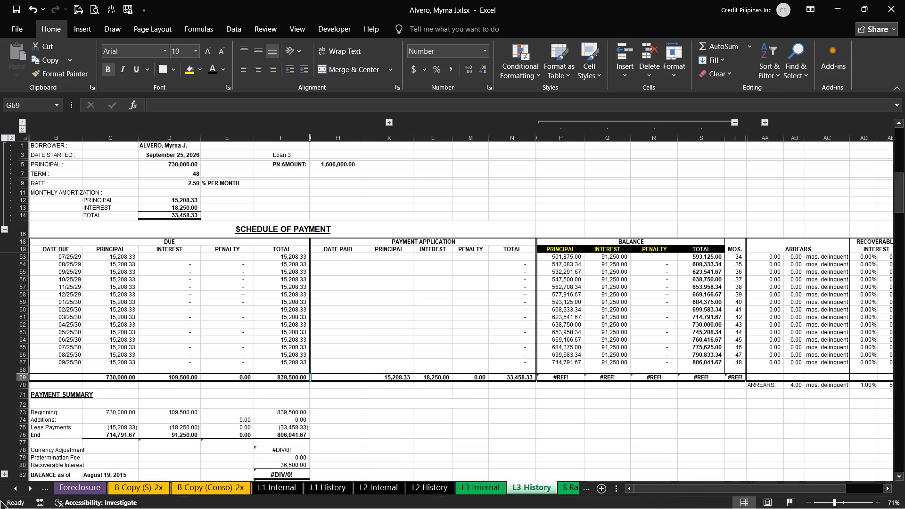
key(F2)
key(Escape)
key(Left)
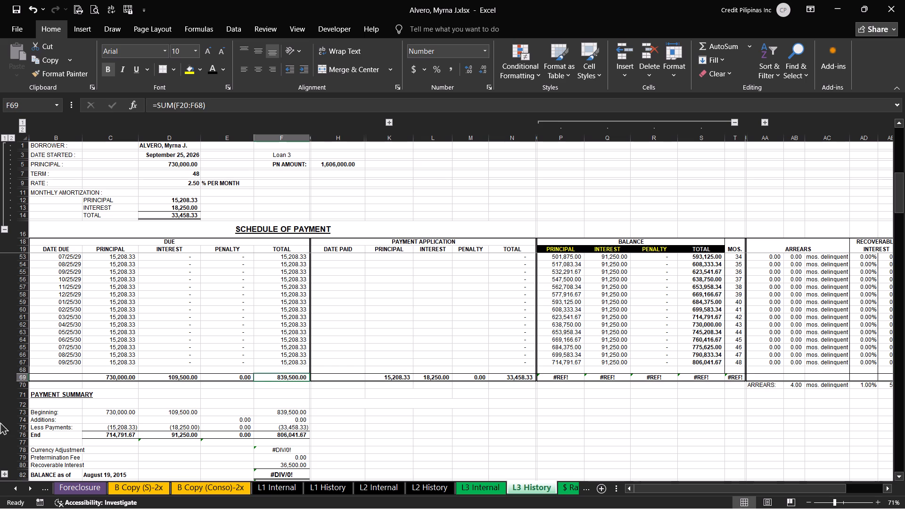
key(F2)
key(Return)
key(Up)
Check the SUM formulas of the PAYMENT APPLICATION totals in row 69 for principal, interest, penalty and total (K69:N69).
key(Right)
key(Right)
key(Right)
key(F2)
key(Return)
key(Up)
key(F2)
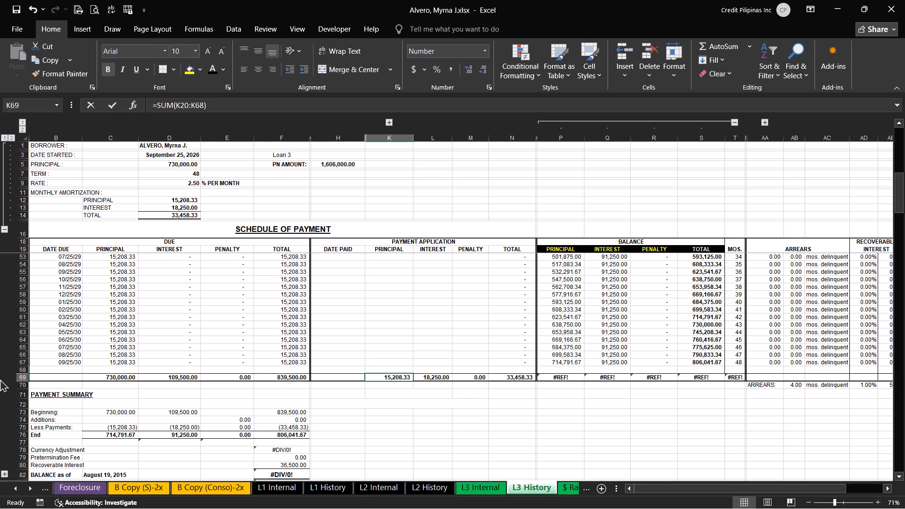
key(Right)
key(Escape)
key(Right)
key(Return)
key(Up)
key(F2)
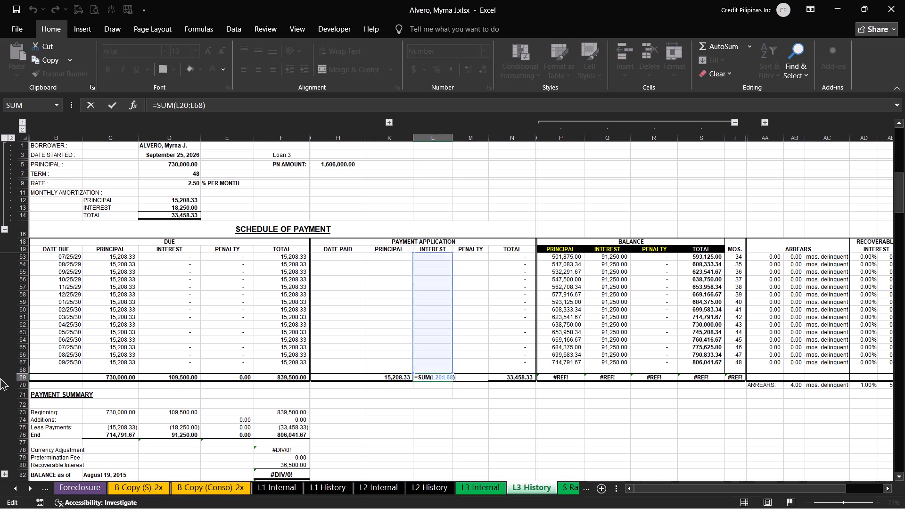
key(Return)
key(Up)
key(Right)
key(F2)
key(Return)
key(Up)
key(Right)
key(F2)
key(Return)
key(Up)
key(Right)
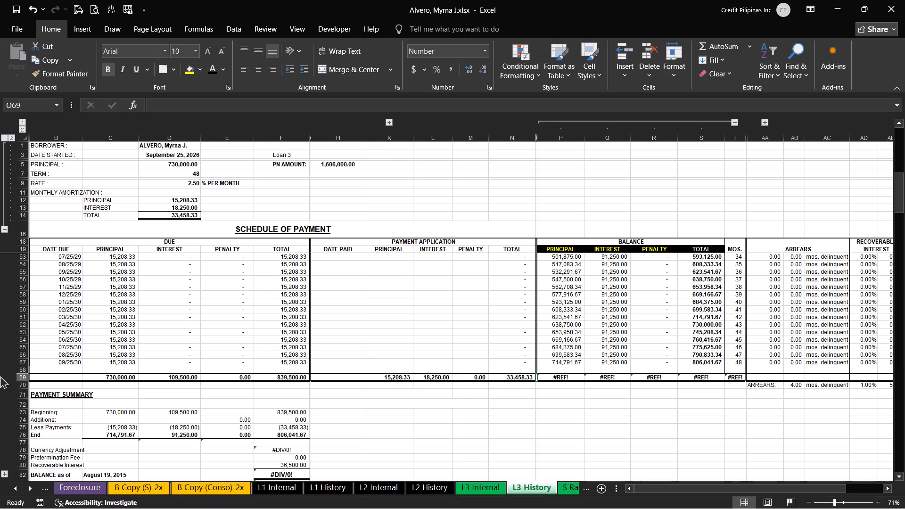
Rebuild the BALANCE totals in row 69 by entering =P67 in P69 and copying that formula across Q69:T69.
key(Right)
key(equal)
key(Up)
key(Up)
key(Return)
key(Up)
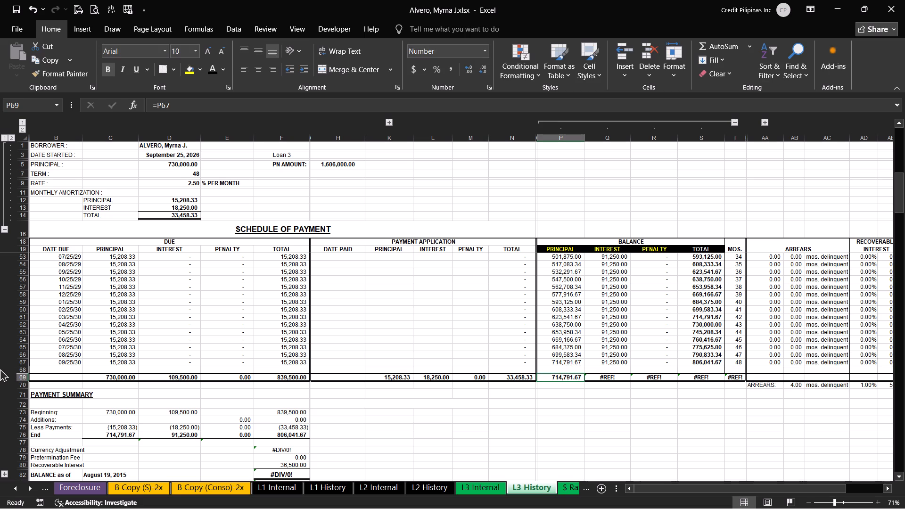
key(ctrl+c)
key(Right)
key(shift+Right)
key(shift+Right)
key(shift+Right)
key(Return)
key(Up)
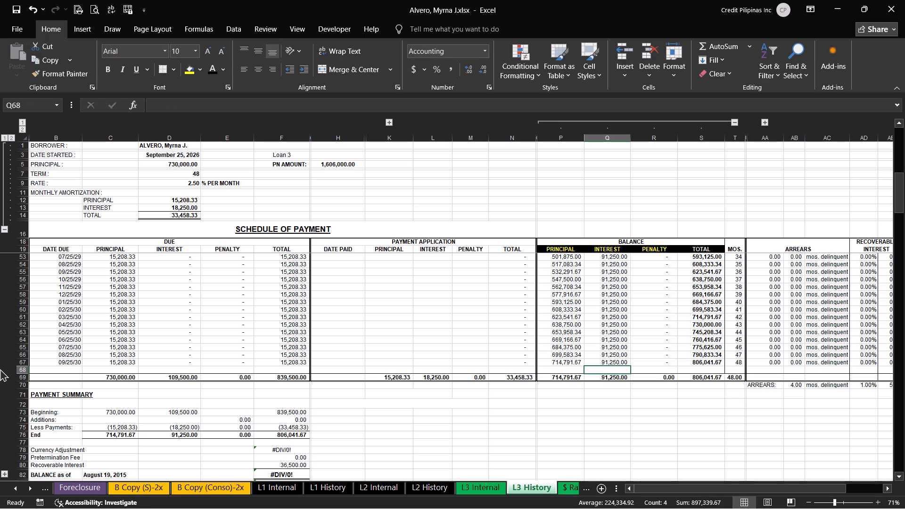
key(Up)
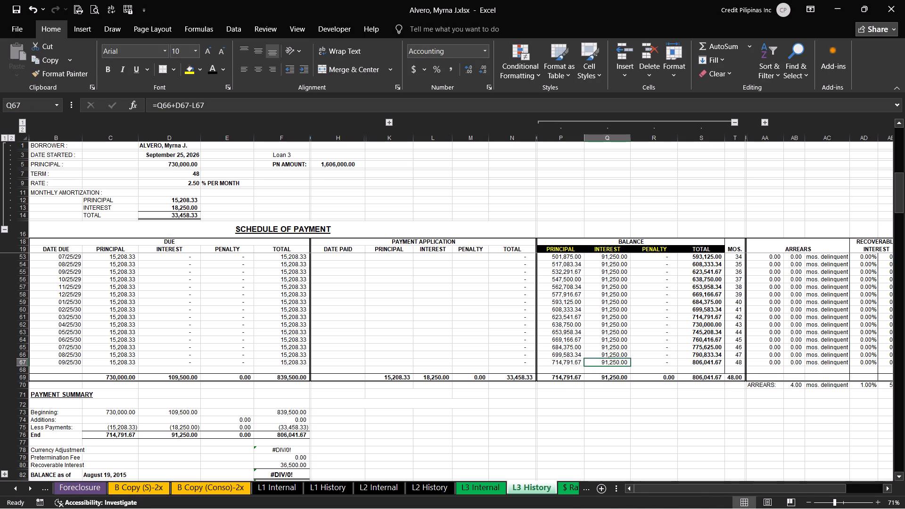
Check the Currency Adjustment formula in F78 and open the date calendar on the BSP exchange rate bulletin page in Edge.
click(297, 450)
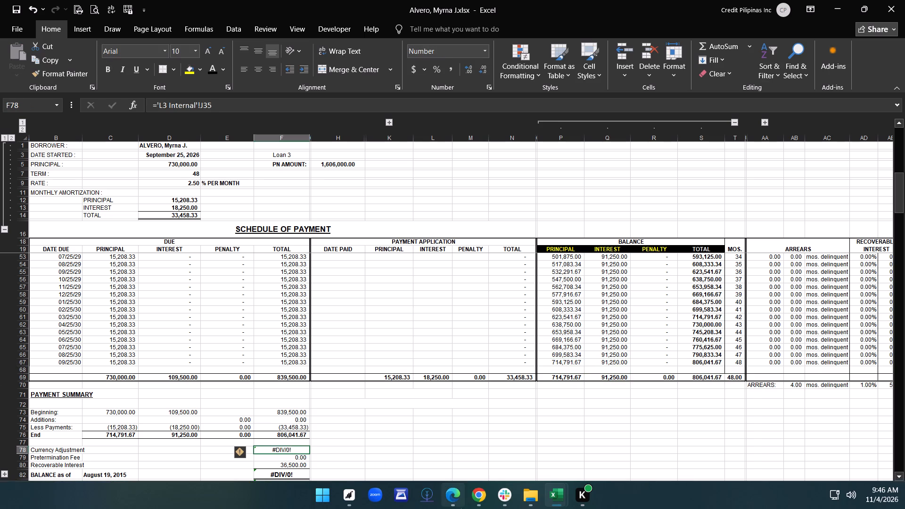
click(460, 500)
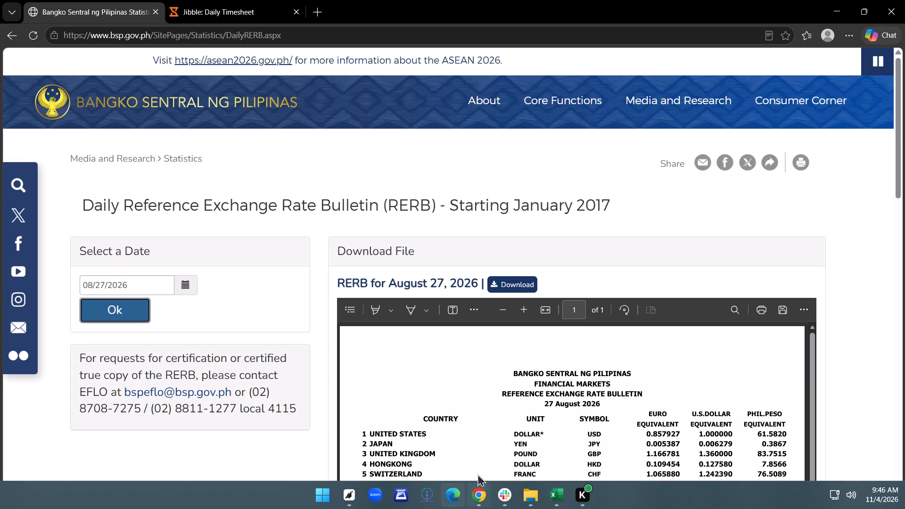
click(189, 286)
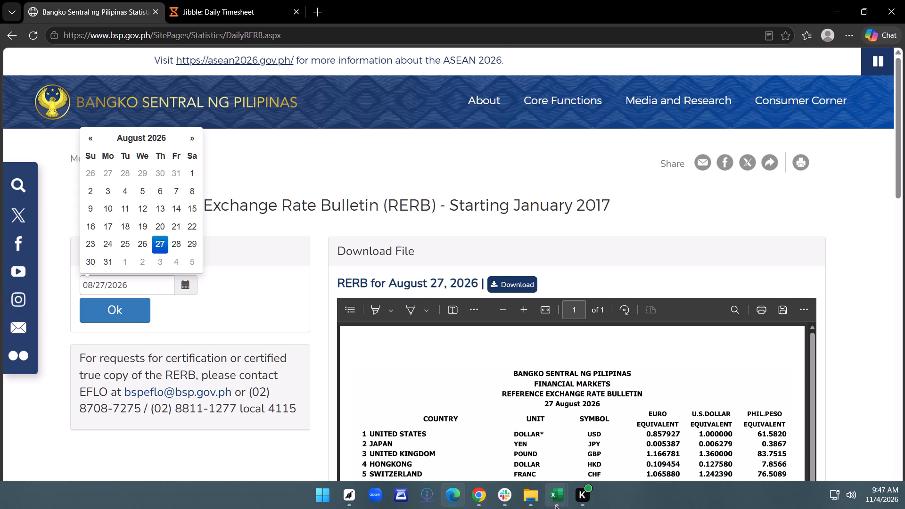
Switch to the Alcala workbook in Excel and close it, saving its changes.
click(558, 504)
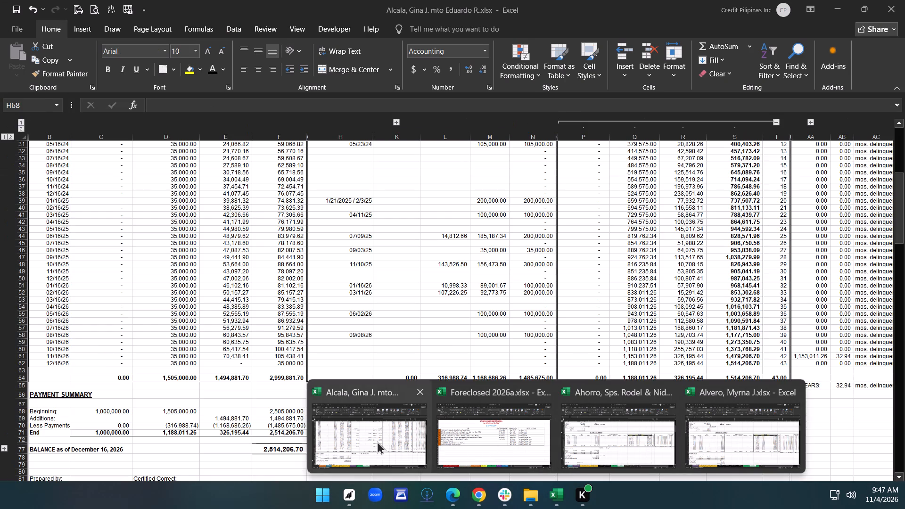
click(377, 441)
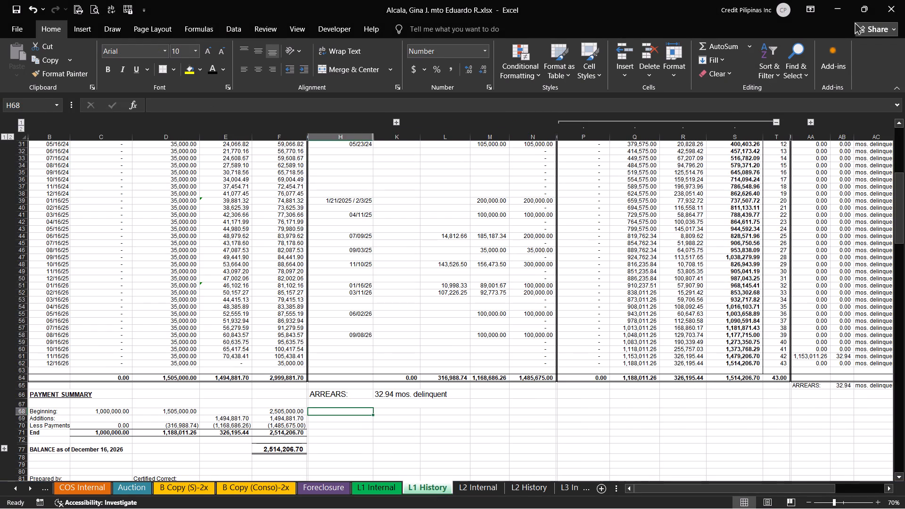
click(902, 12)
click(446, 347)
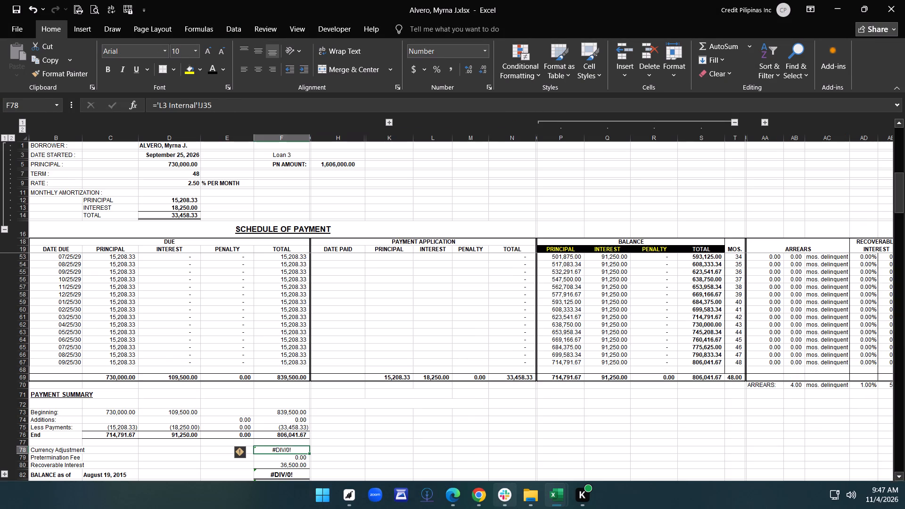
Reopen the Alcazaren workbook from the SOA's folder in File Explorer.
click(535, 499)
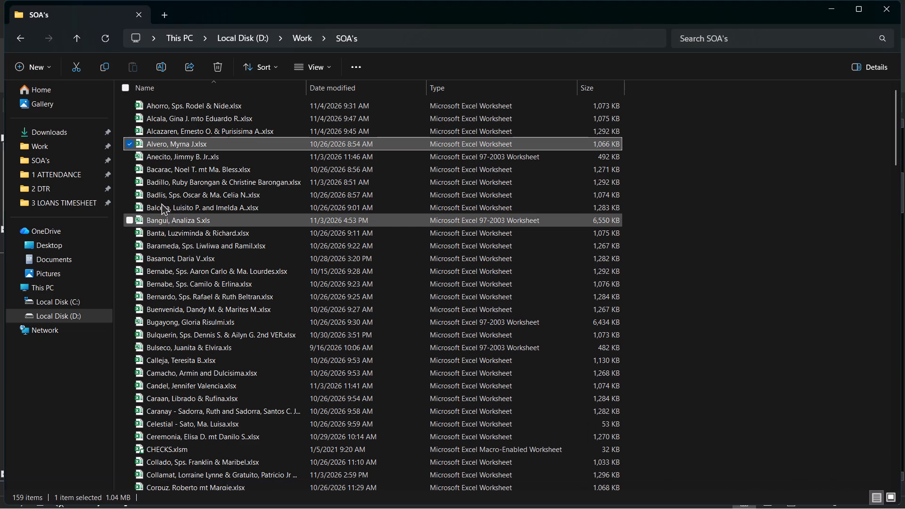
double_click(167, 133)
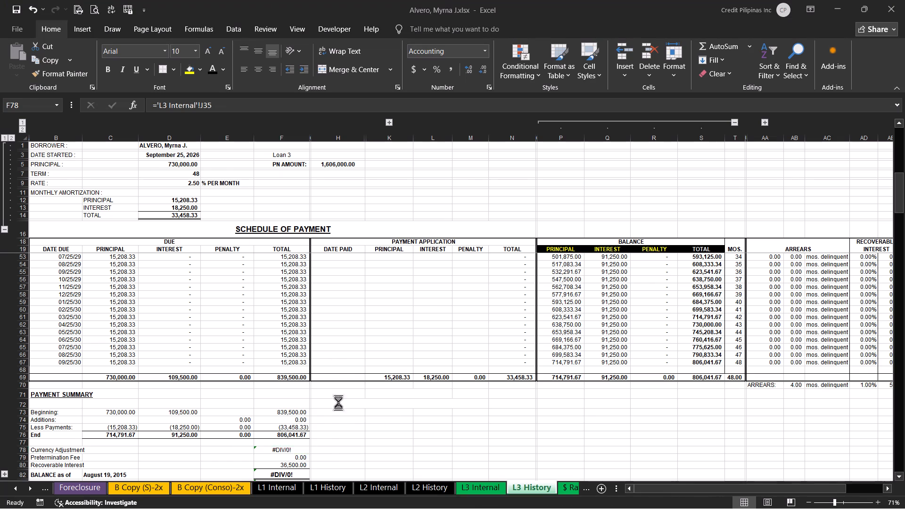
Check the exchange rates on L1 Internal and enter the note 61.582 VS 63.491 in H126 beside L1 History's Currency Adjustment.
click(383, 420)
click(440, 490)
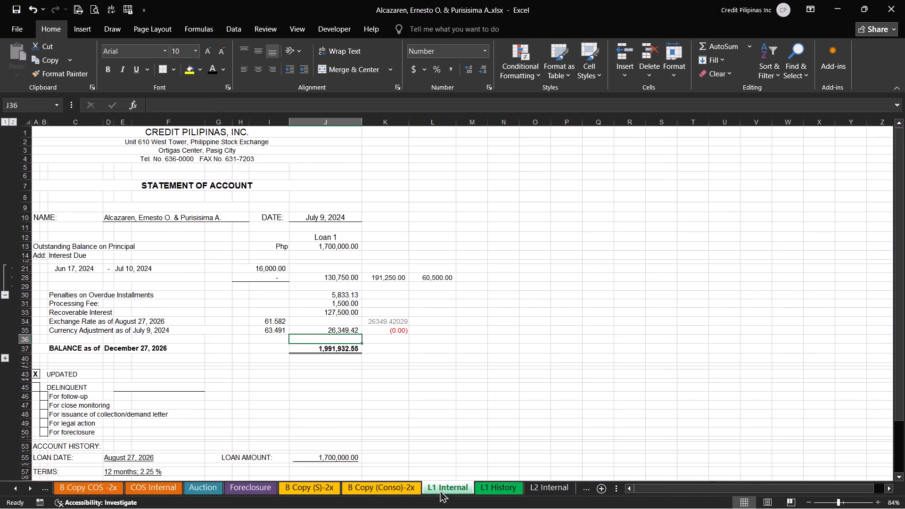
click(480, 485)
text('61.582)
key(space)
text(VS 63.)
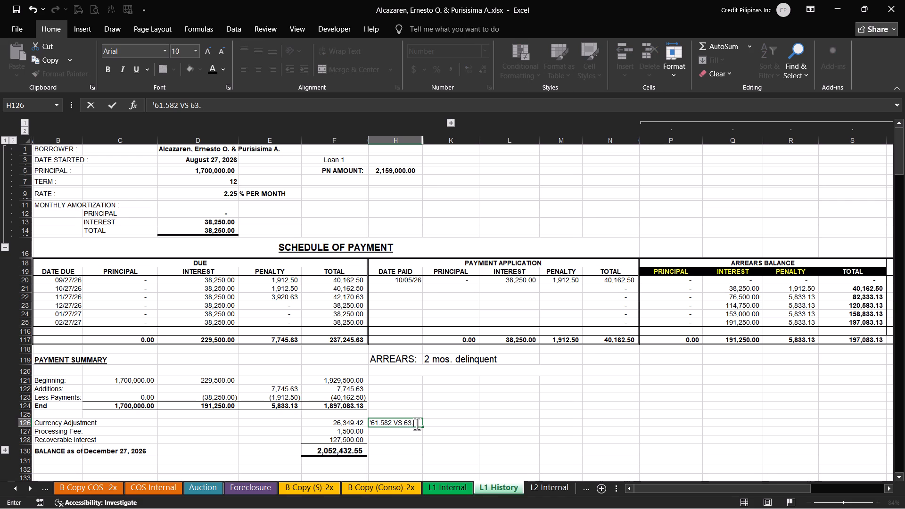
text(491)
key(Return)
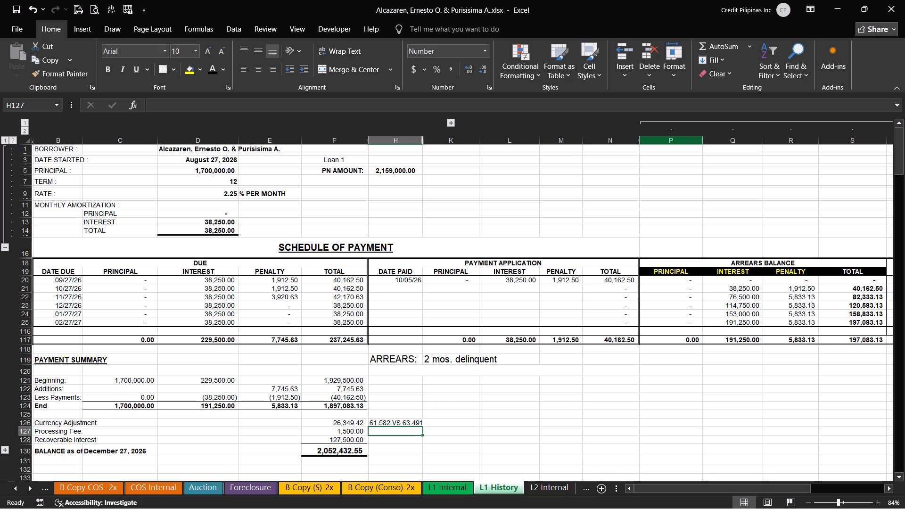
Print one copy of the L1 History sheet in landscape, fitted on one page.
click(96, 9)
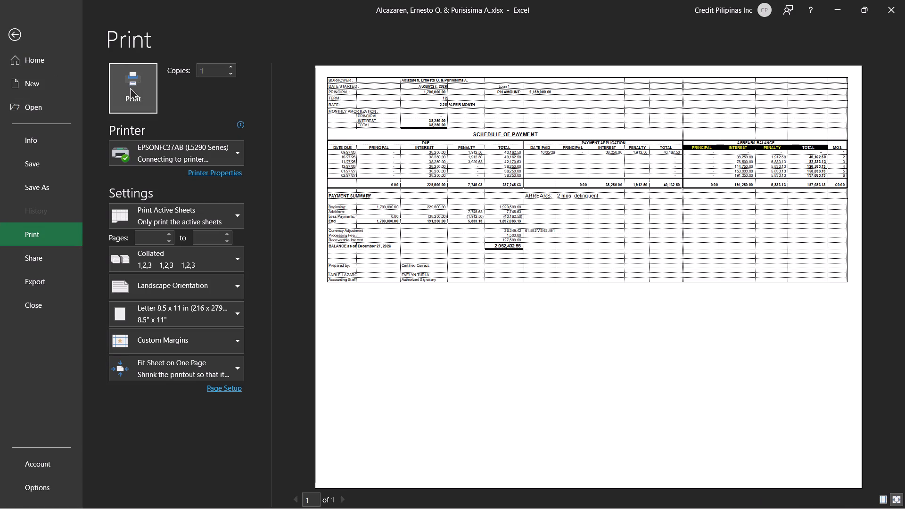
click(130, 87)
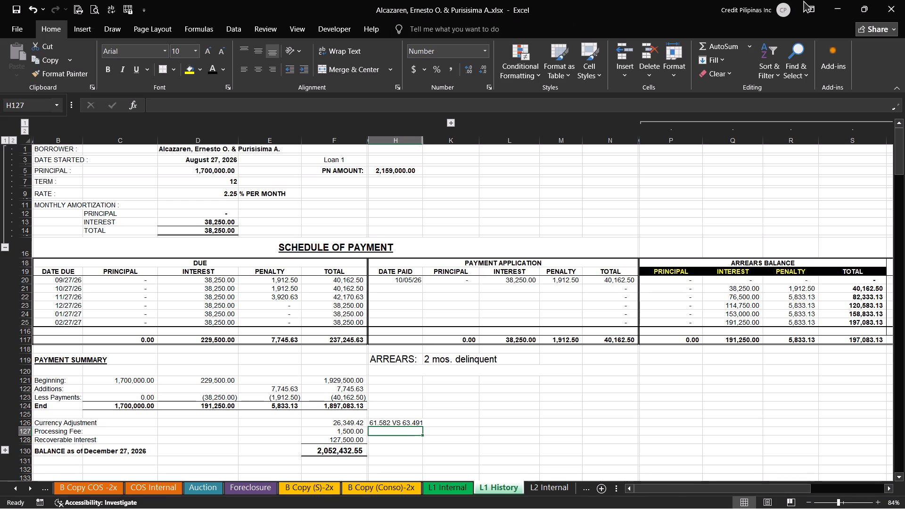
Close the Alcazaren workbook.
click(891, 10)
click(448, 349)
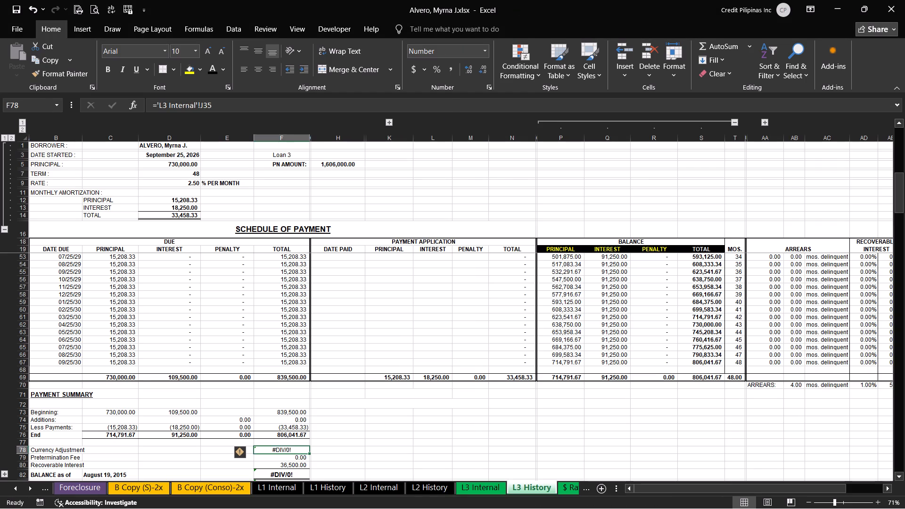
Set the Pretermination Fee in F79 of the Alvero workbook's L3 History sheet to 1500.
scroll(429, 427, up, 19)
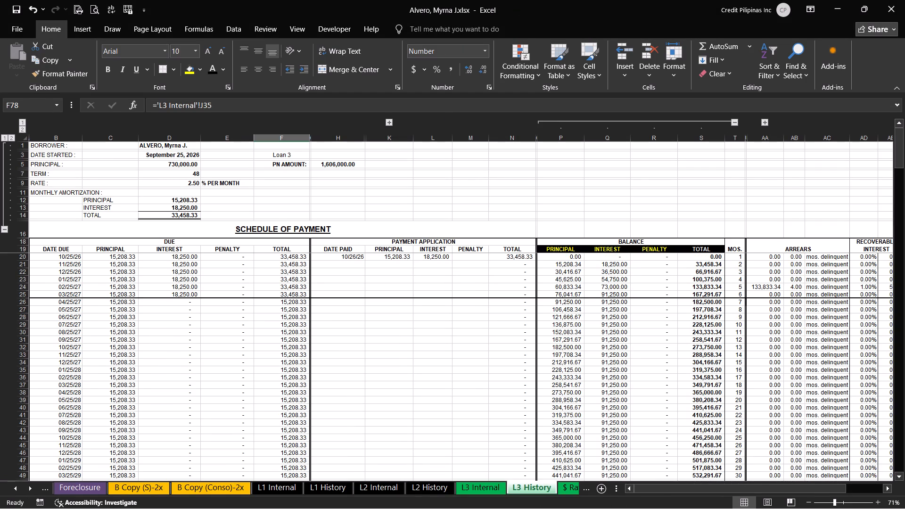
scroll(318, 350, down, 8)
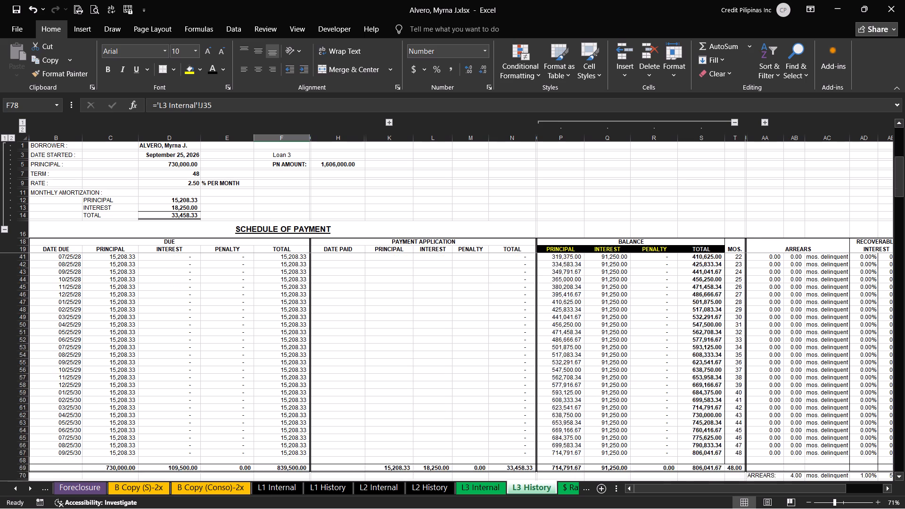
scroll(318, 350, down, 4)
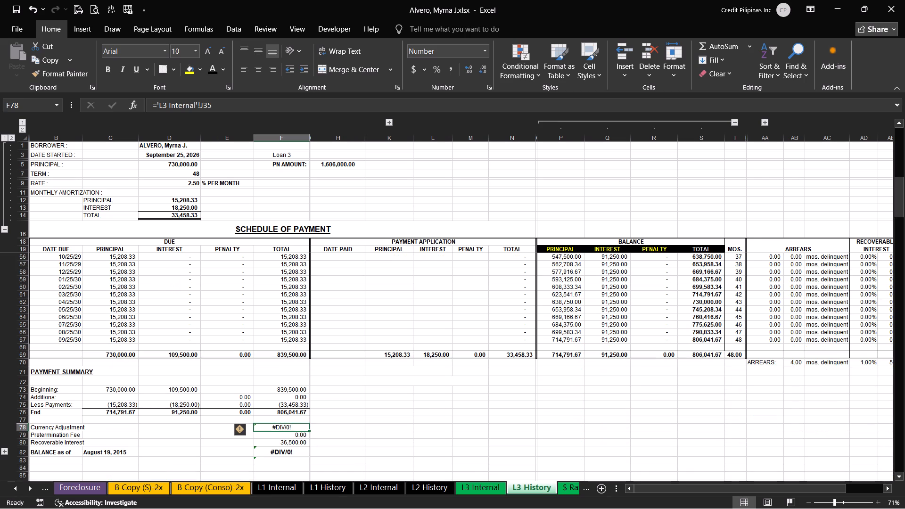
click(290, 437)
text(1500)
key(Return)
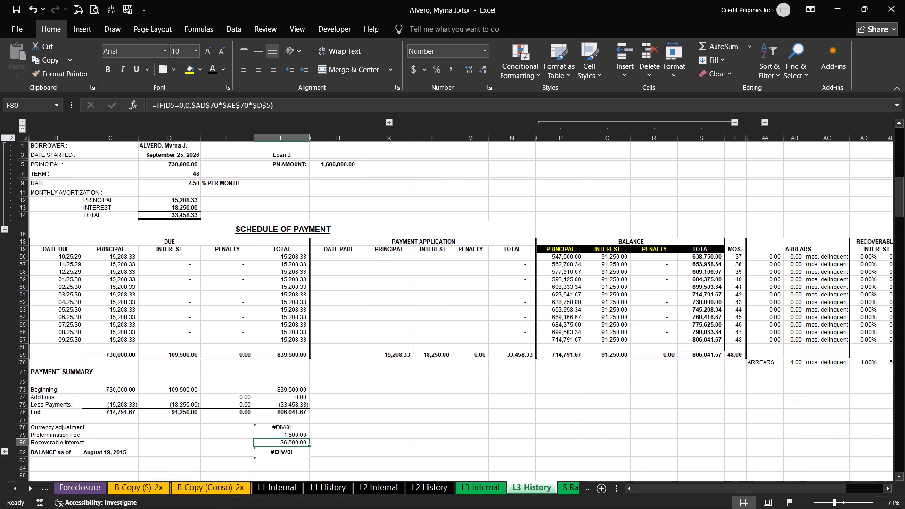
Enter the exchange rate 63.491 as text in H78, beside the Currency Adjustment amount.
click(329, 427)
text('63.491)
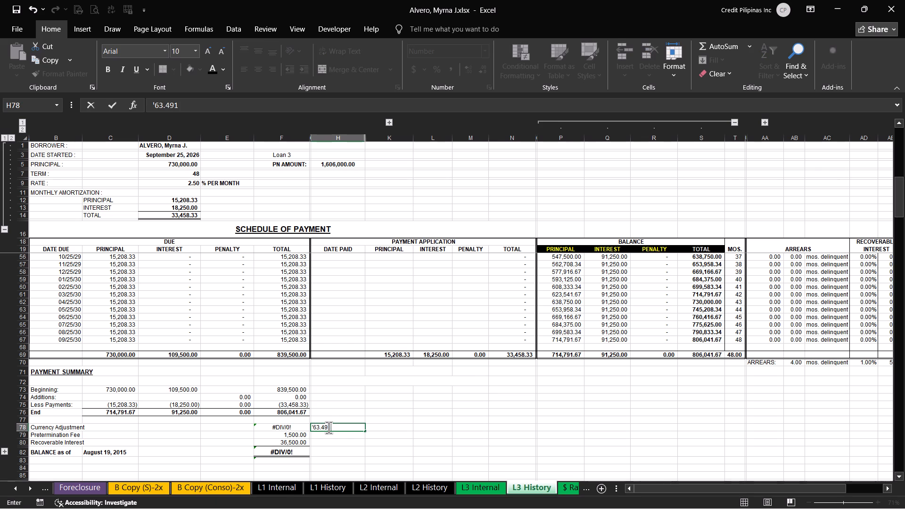
key(Return)
click(329, 427)
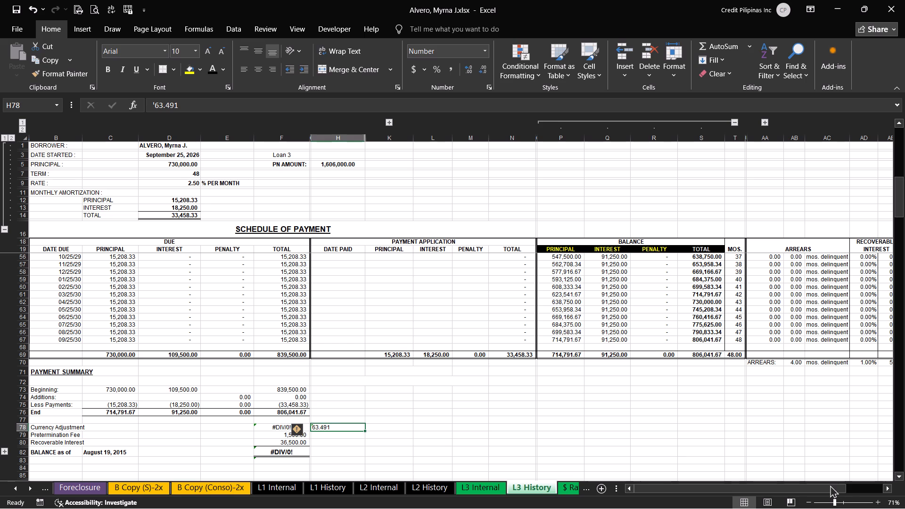
Set the Recoverable Interest multiplier in AE70 of the ARREARS row to 6.
drag(830, 487, 841, 487)
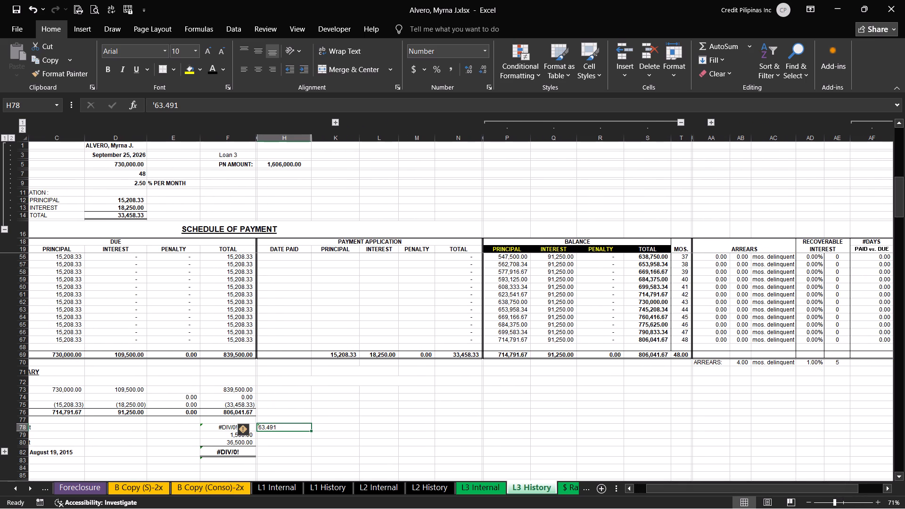
click(833, 364)
key(6)
key(Return)
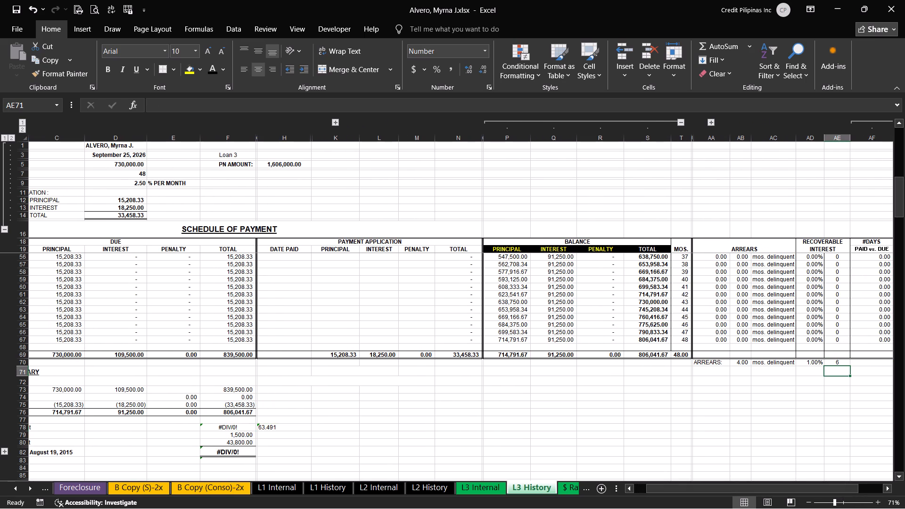
Check the Recoverable Interest formula in F80 and review the charges and exchange rate lines on the L3 Internal sheet.
click(241, 440)
key(F2)
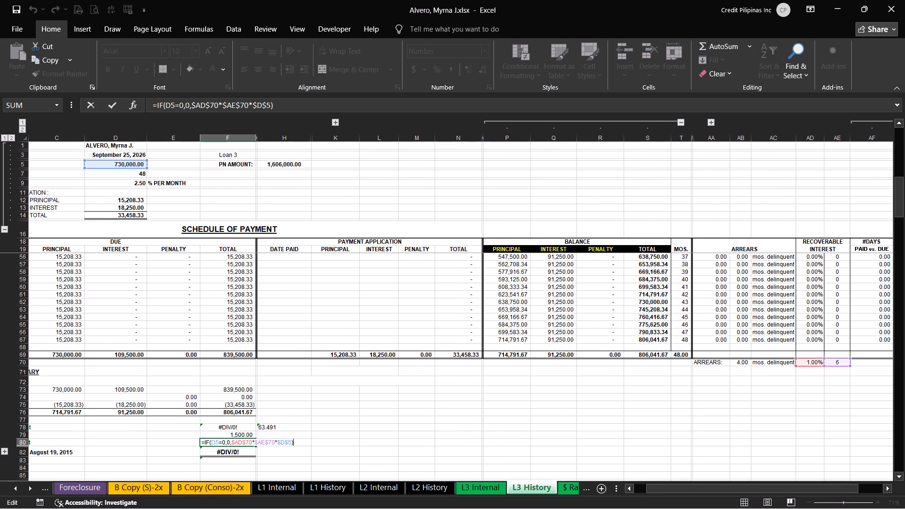
click(569, 434)
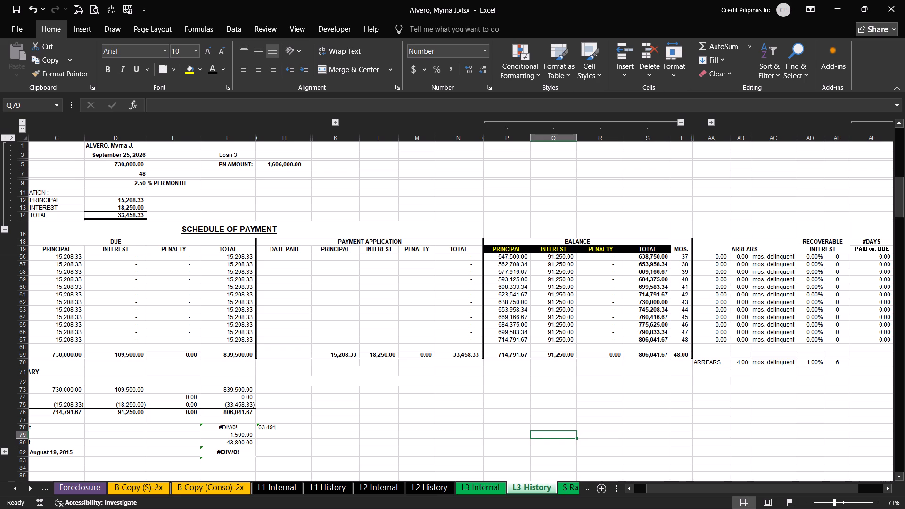
click(492, 491)
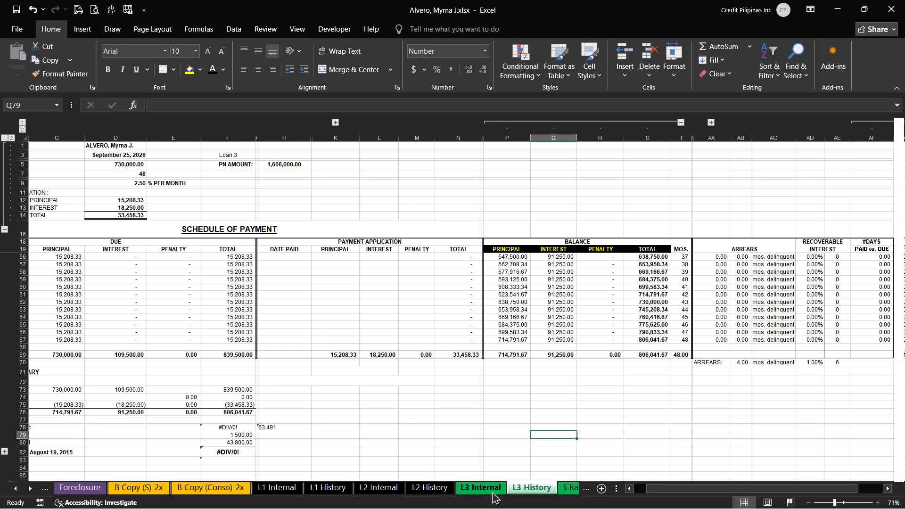
scroll(440, 438, up, 8)
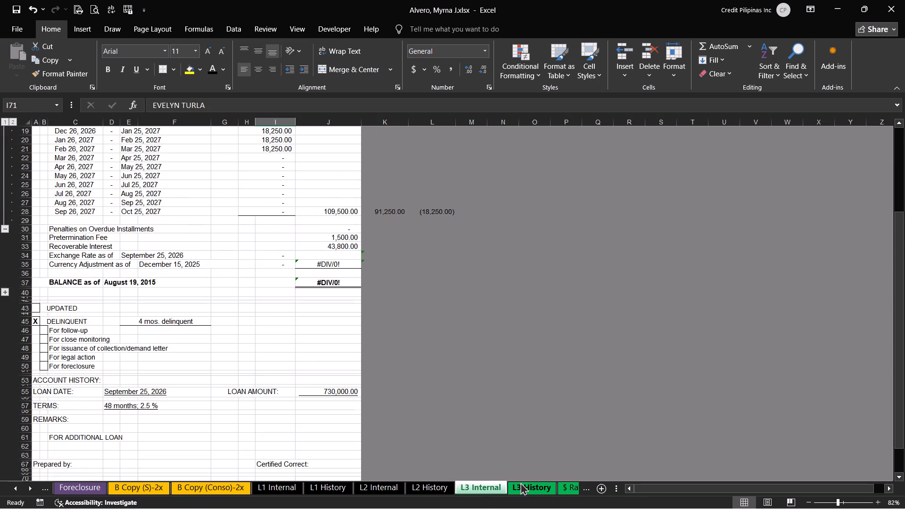
click(523, 484)
scroll(523, 484, up, 1)
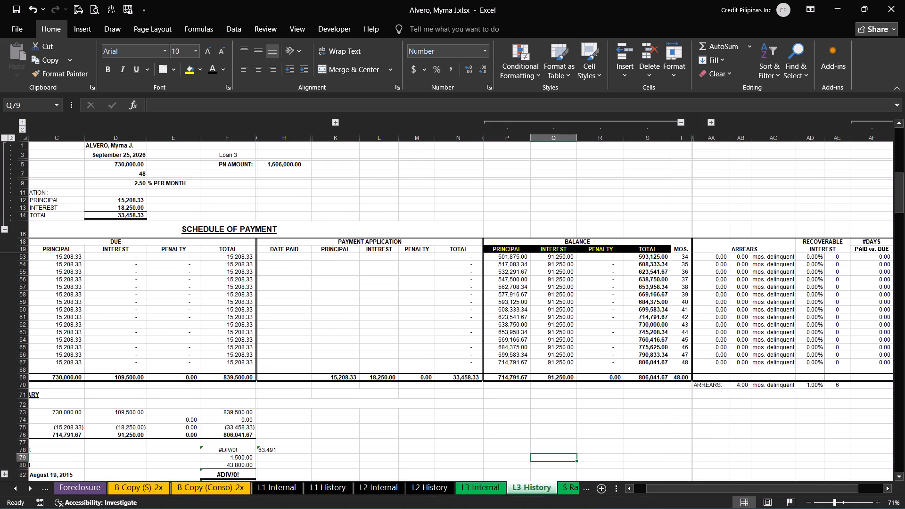
Switch to Edge and load the BSP Reference Exchange Rate Bulletin for September 25, 2026.
click(479, 495)
click(460, 496)
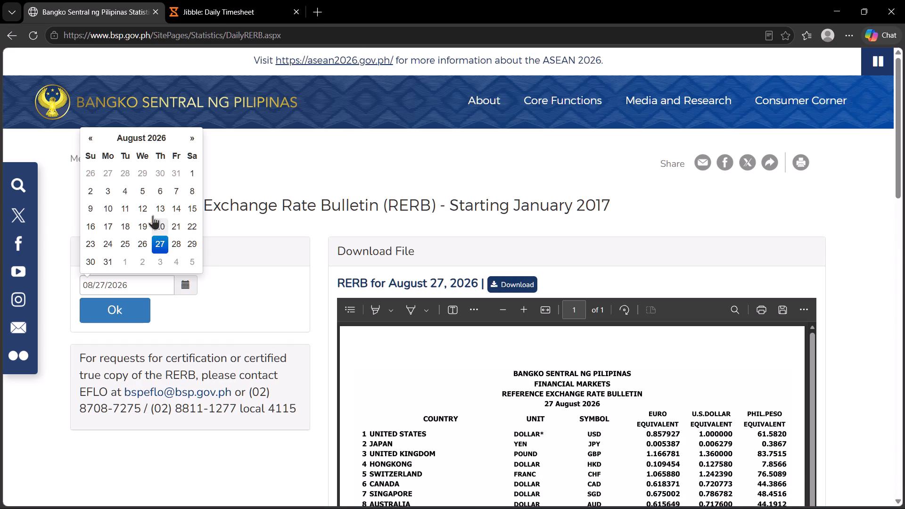
click(191, 135)
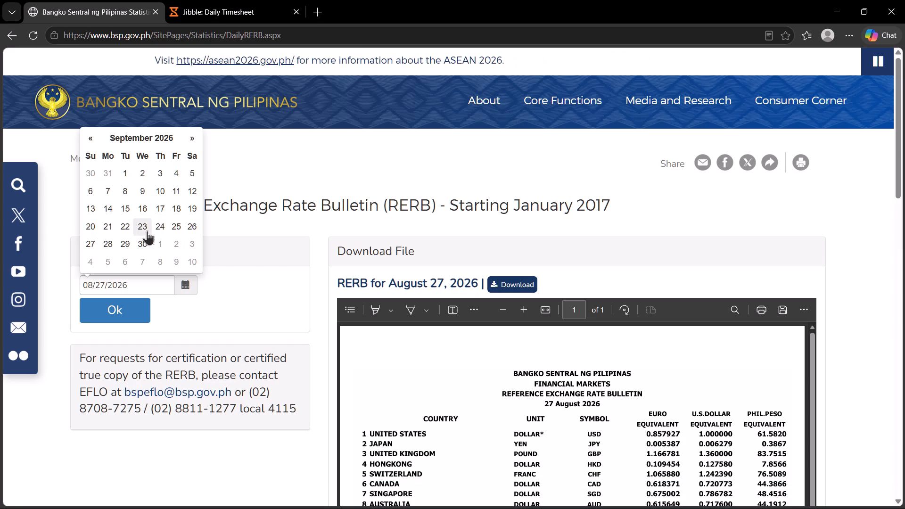
click(175, 223)
click(117, 316)
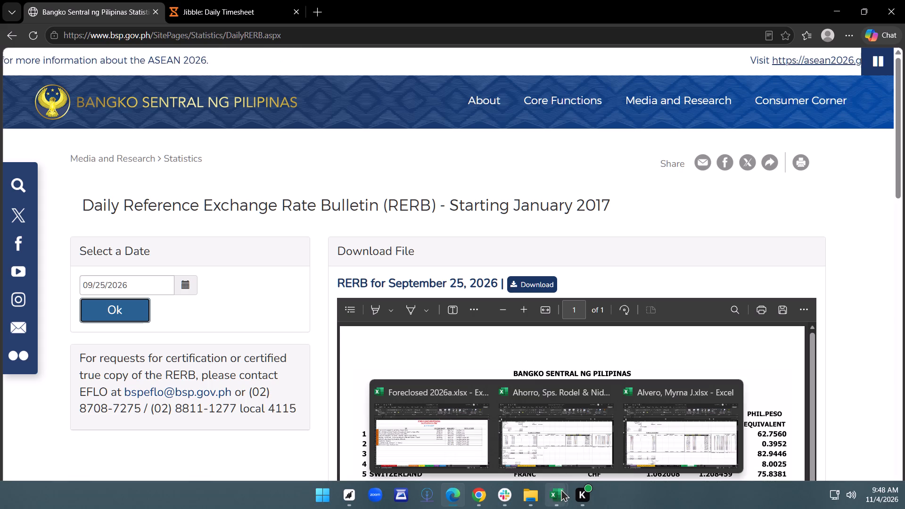
Return to the Alvero workbook in Excel and change the exchange rate note in H78 to 62.756 VS 63.491.
click(658, 445)
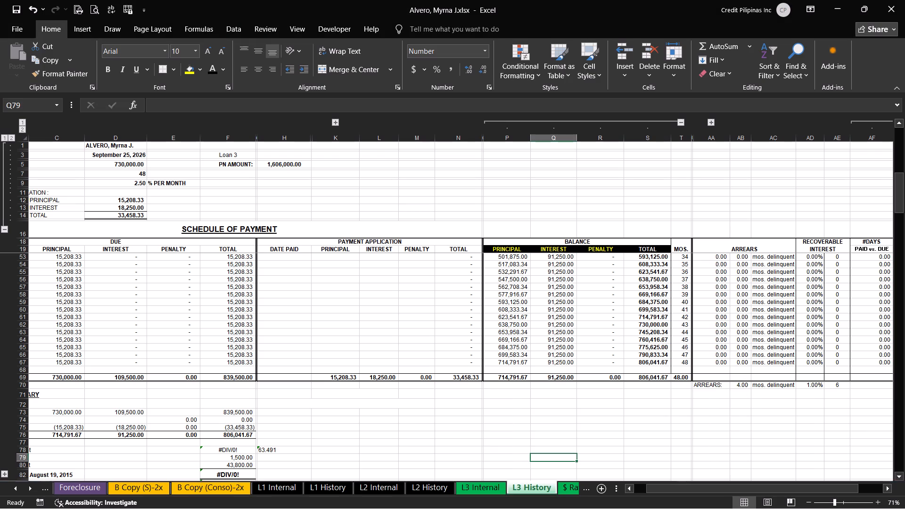
double_click(259, 449)
text(62.756)
key(space)
text(VS)
key(space)
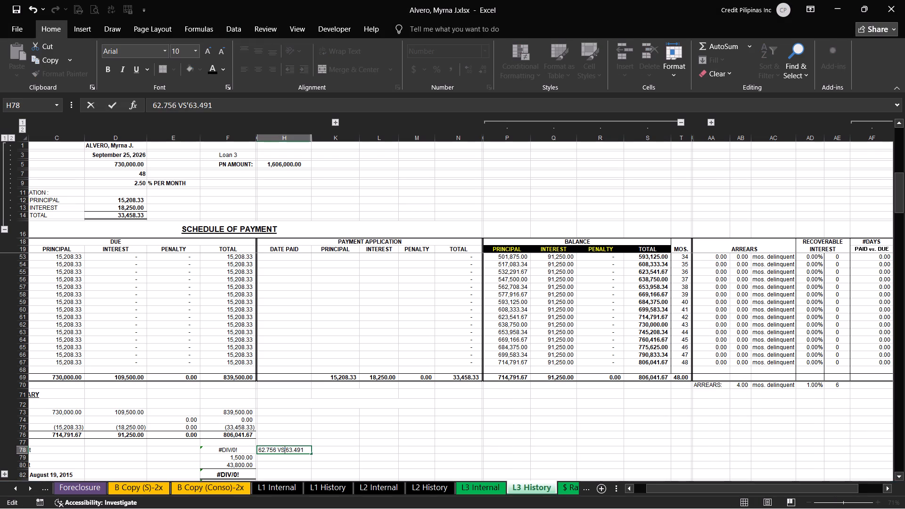
key(Return)
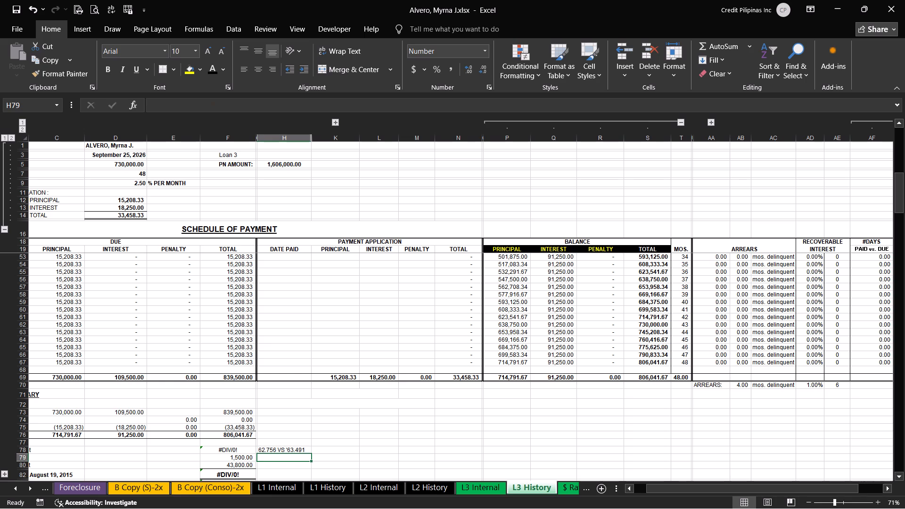
click(284, 449)
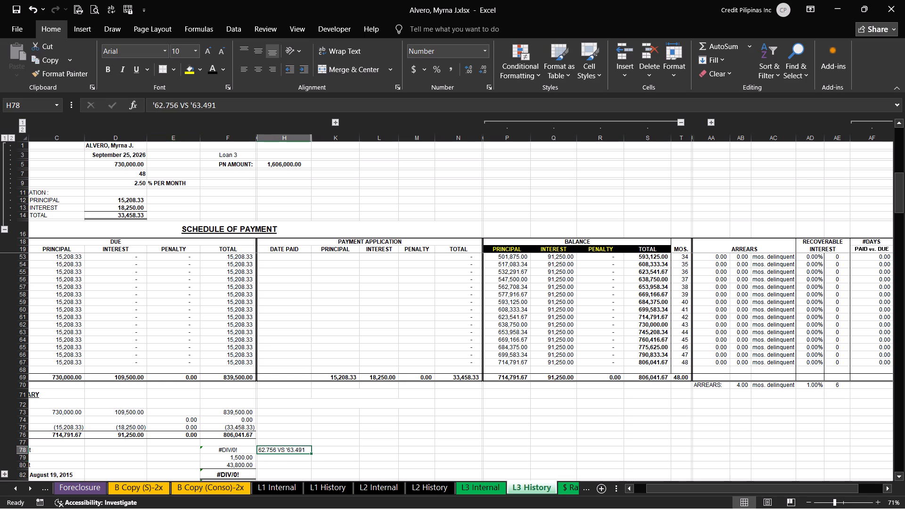
click(193, 103)
key(BackSpace)
key(Return)
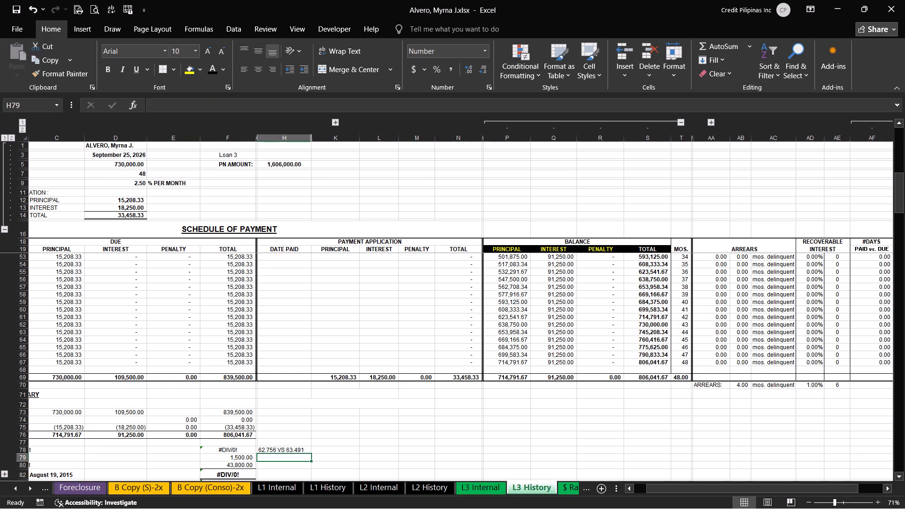
On L3 Internal, set the exchange rate in I34 to 62.756 and the currency adjustment rate in I35 to 63.491.
click(490, 490)
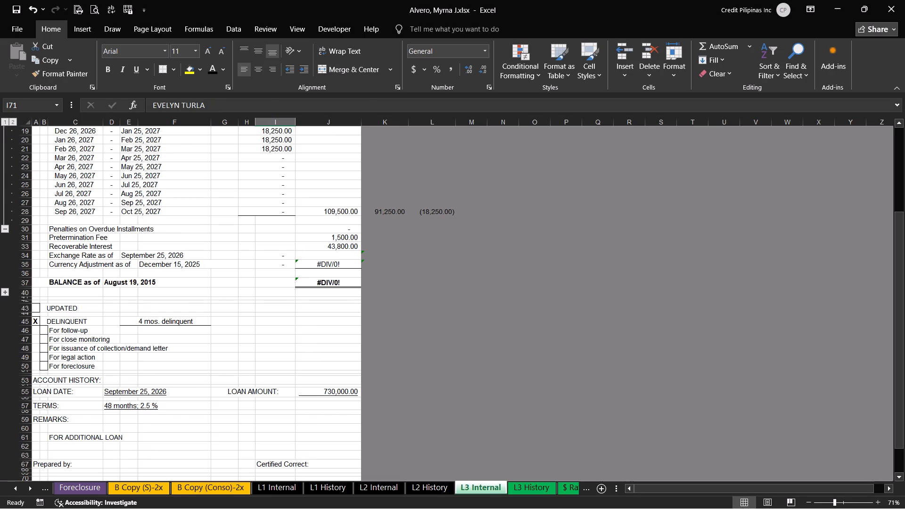
click(269, 255)
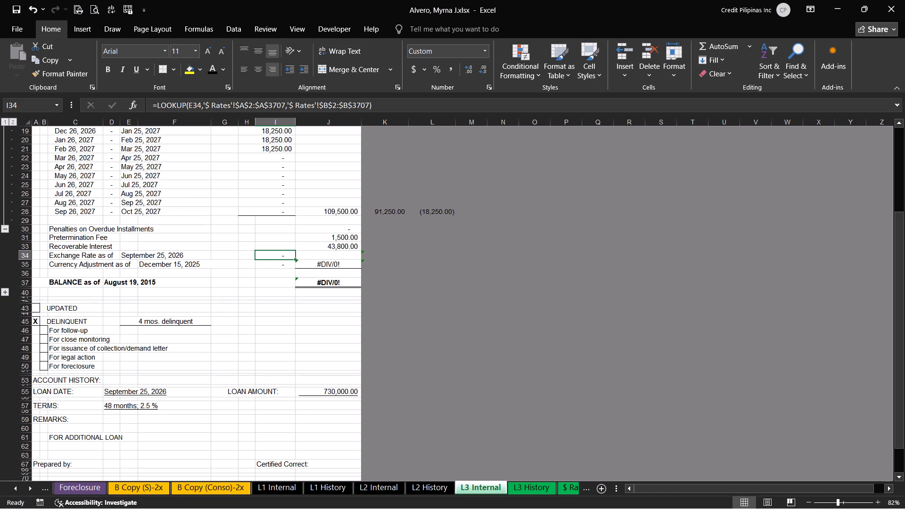
text(62)
text(.756)
key(Return)
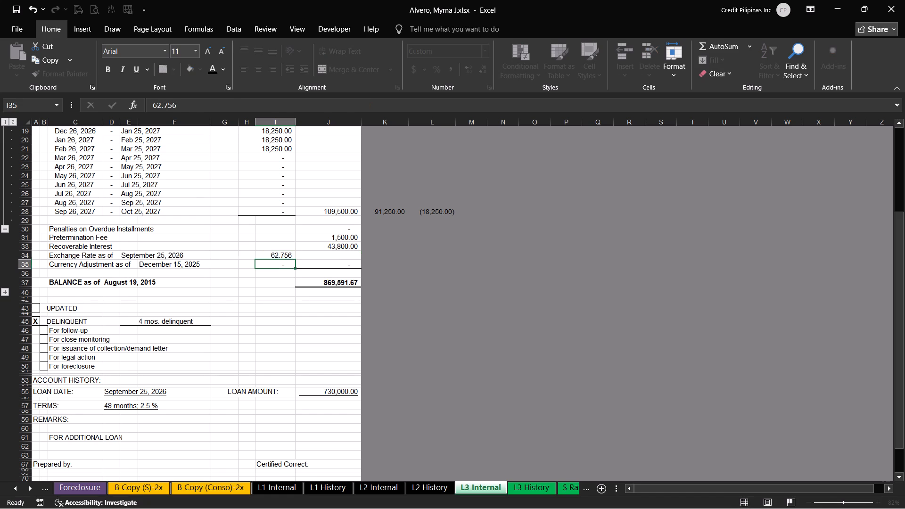
key(9)
key(BackSpace)
text(63.491)
key(Return)
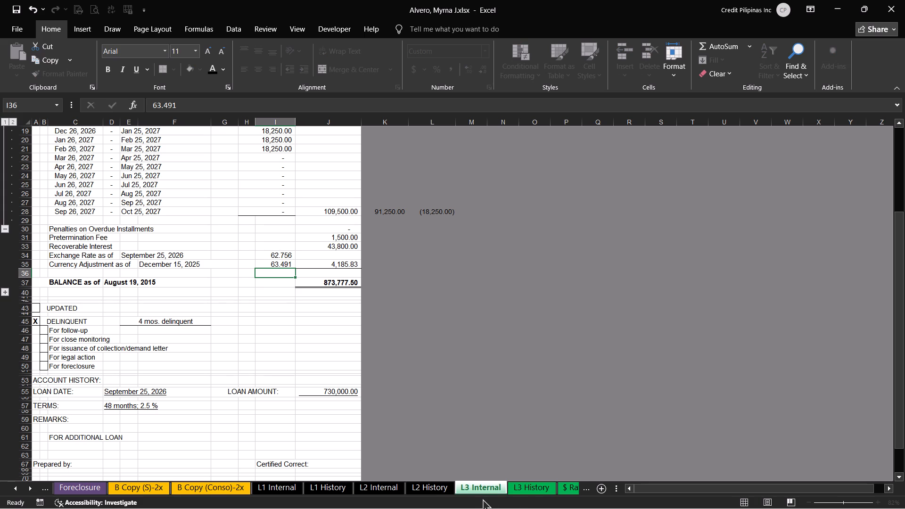
Compare the Currency Adjustment on L3 History with L3 Internal and inspect the cells its J35 formula references.
click(521, 492)
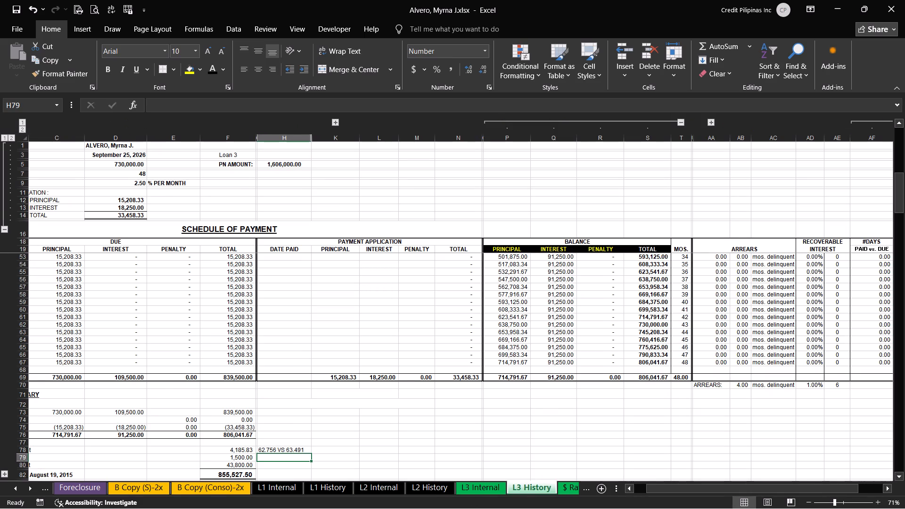
click(468, 490)
click(338, 261)
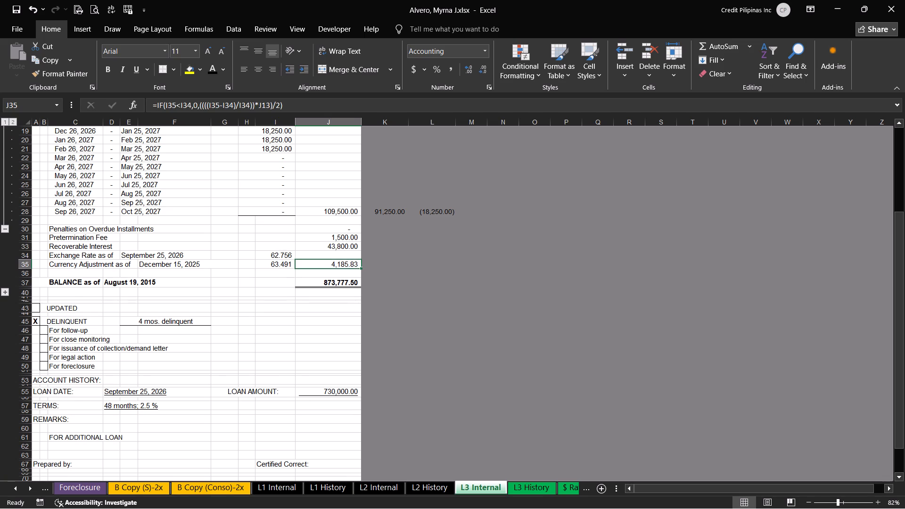
key(F2)
scroll(368, 332, up, 8)
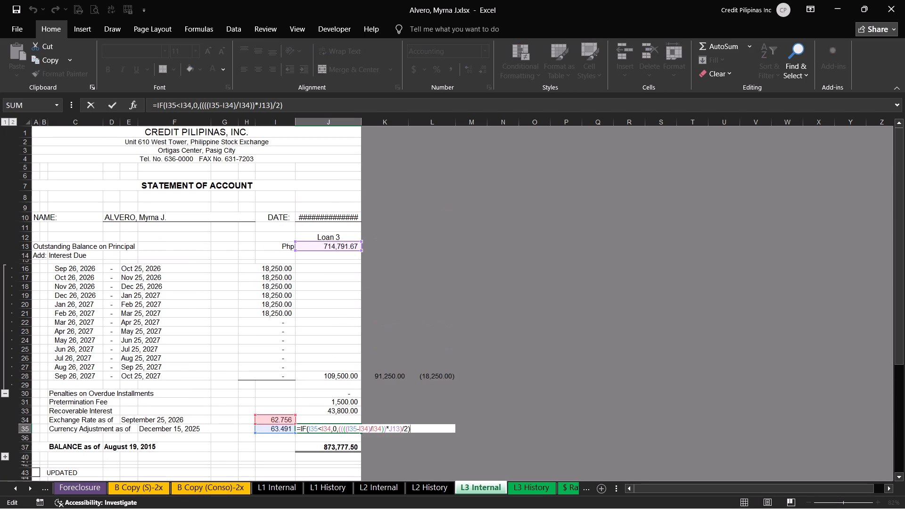
click(527, 487)
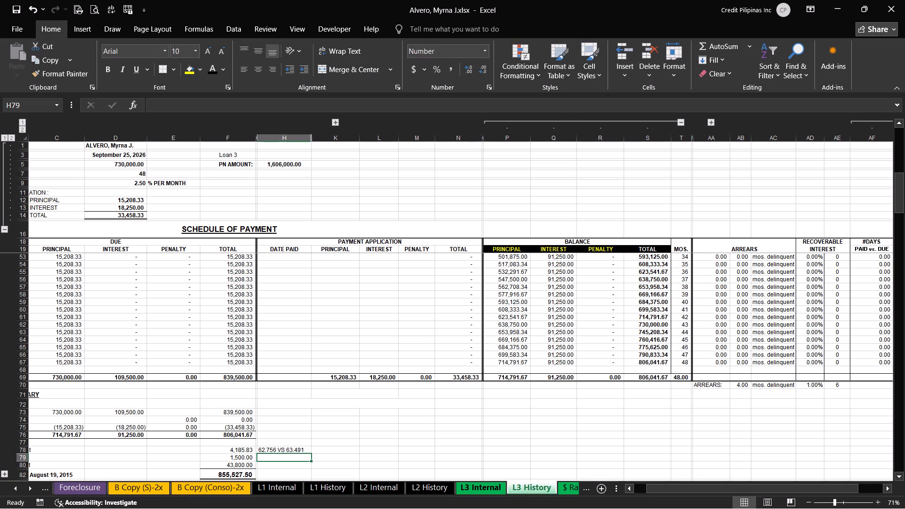
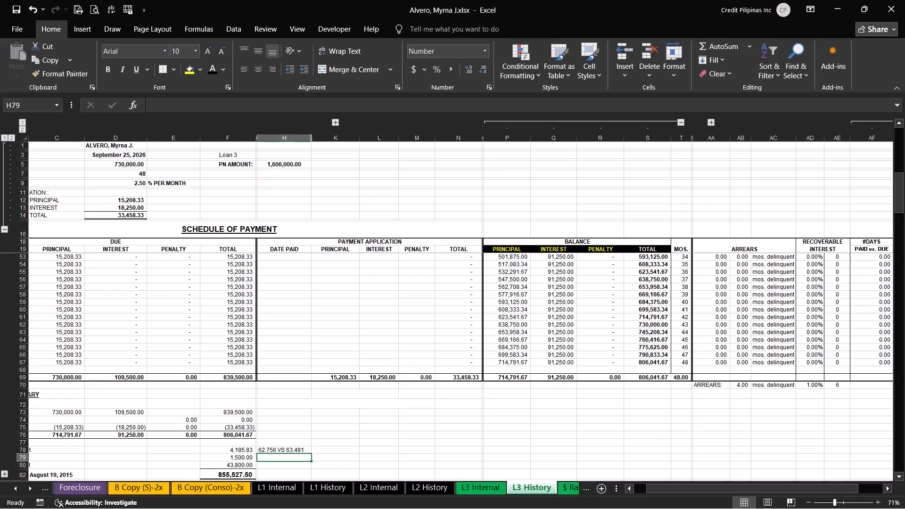
On L3 History, set the BALANCE as of date in C82 to December 25, 2026.
scroll(525, 379, up, 10)
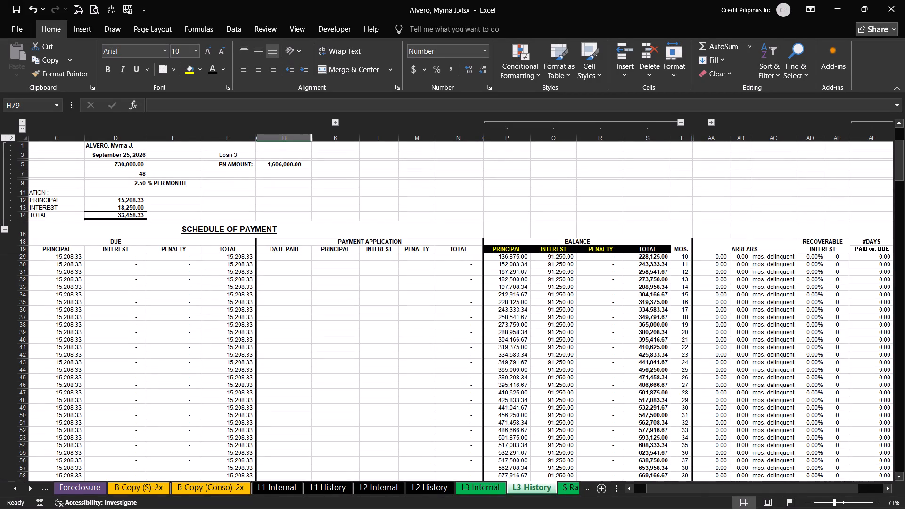
scroll(525, 378, up, 6)
click(636, 487)
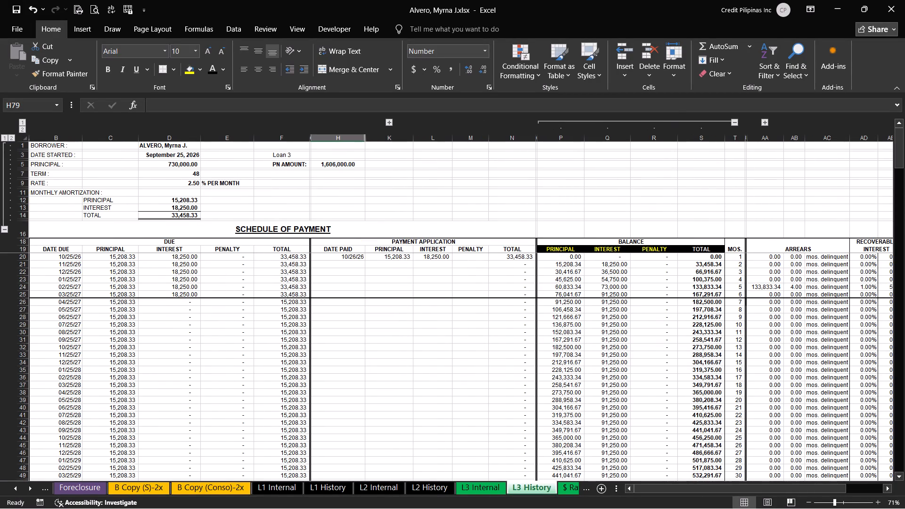
click(219, 267)
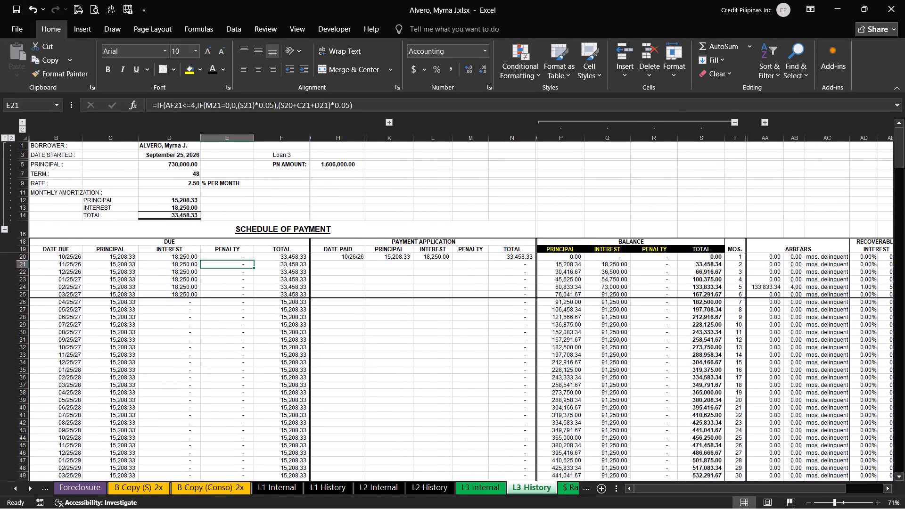
click(228, 274)
scroll(293, 403, down, 17)
click(122, 339)
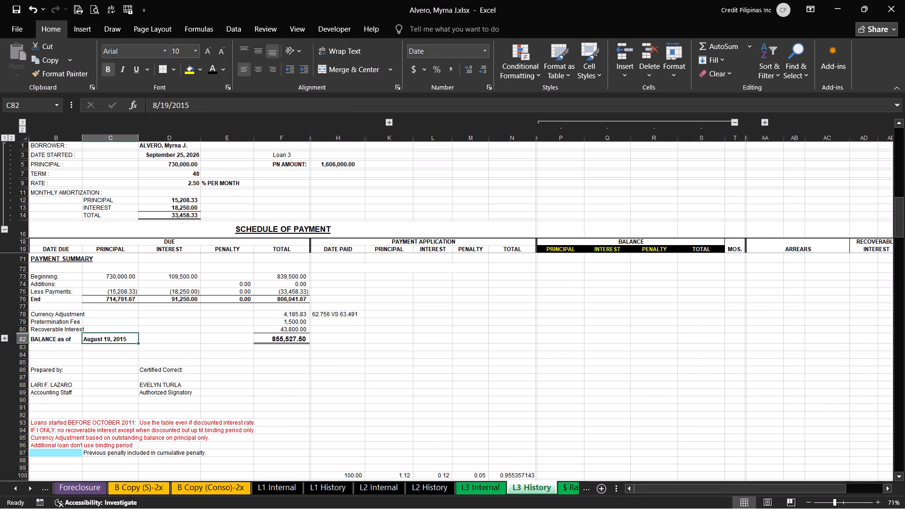
text(12/12)
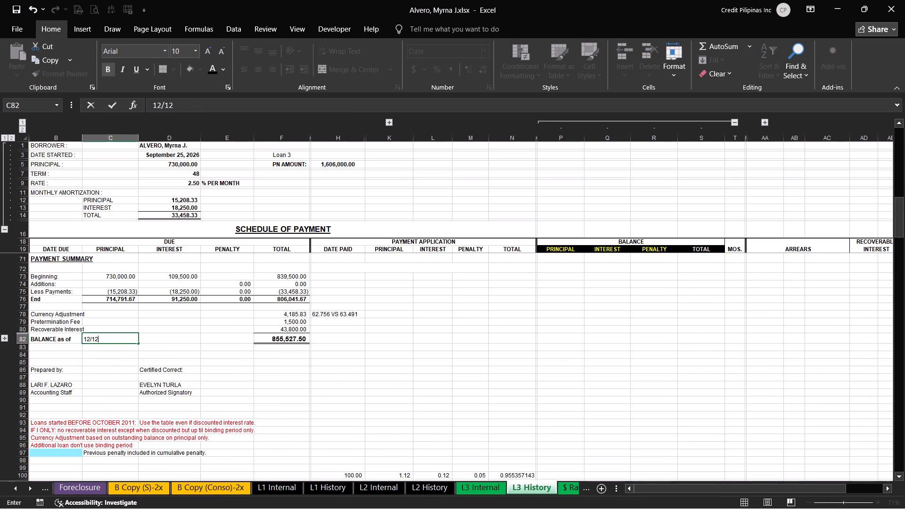
key(BackSpace)
key(BackSpace)
text(25)
key(Return)
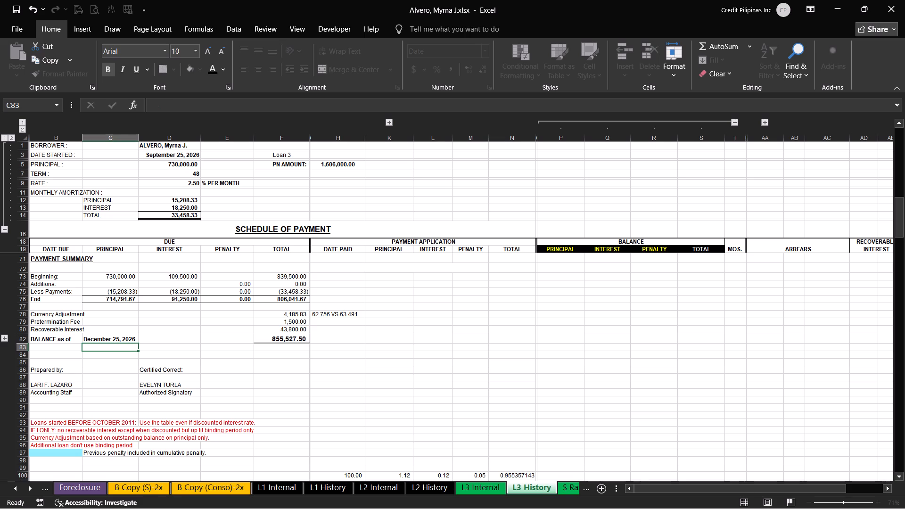
Change the font colour of the arrears note in H71:L71 to black so it is readable.
drag(341, 260, 432, 261)
click(217, 64)
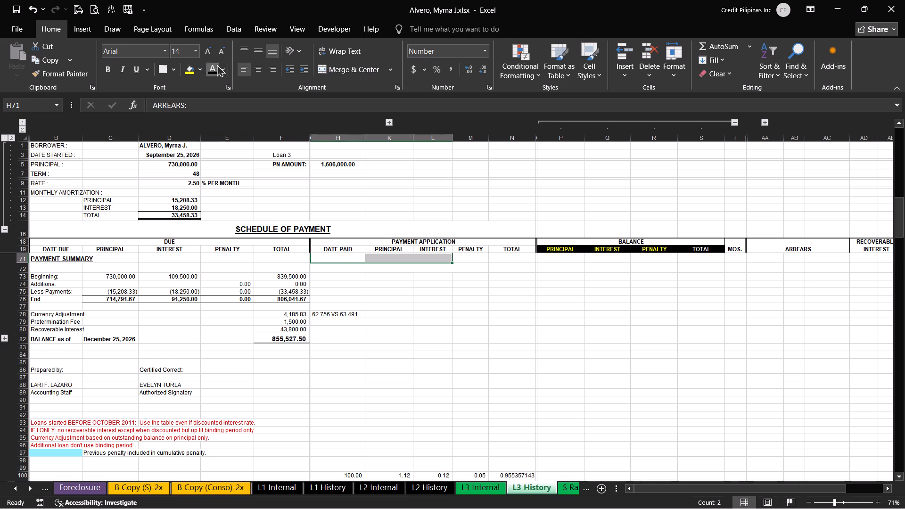
double_click(378, 258)
click(412, 298)
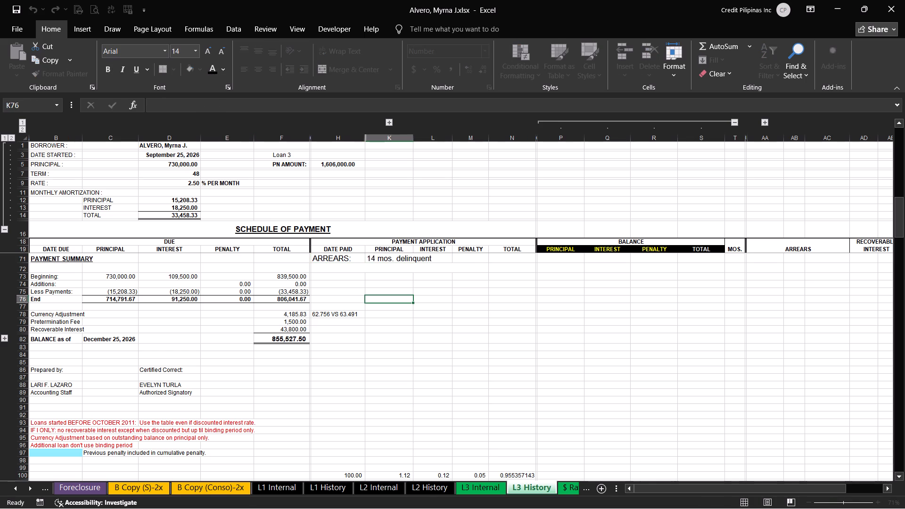
Change the label in H71 beside the payment summary to STATUS:.
double_click(348, 258)
drag(348, 258, 280, 256)
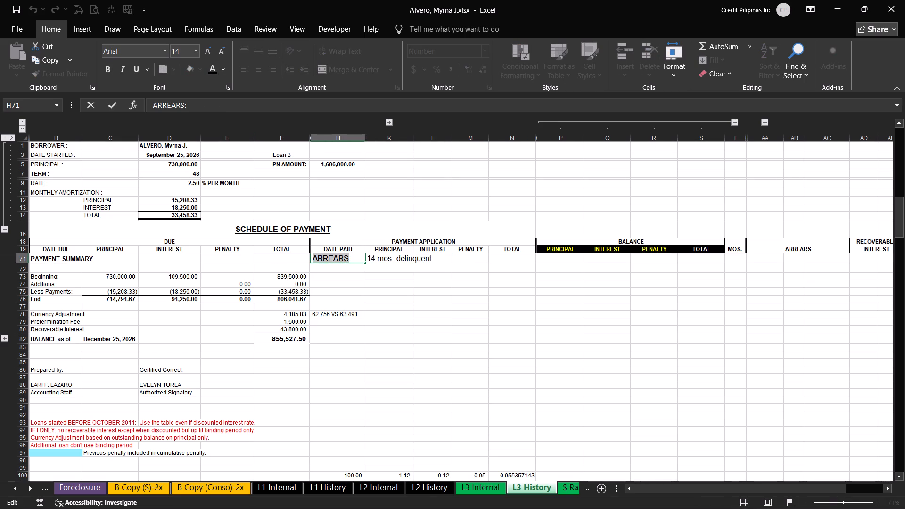
text(status)
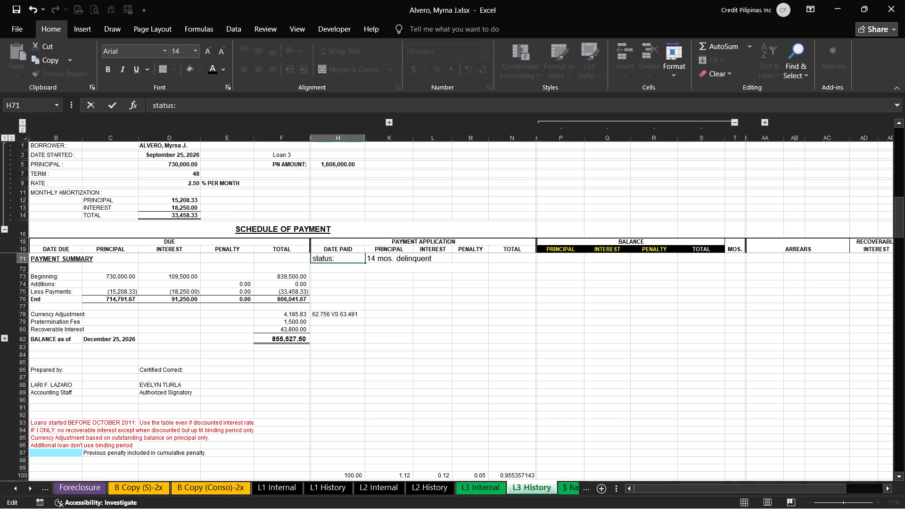
key(BackSpace)
key(BackSpace)
key(BackSpace)
key(BackSpace)
key(BackSpace)
key(BackSpace)
text(STATUS)
key(Return)
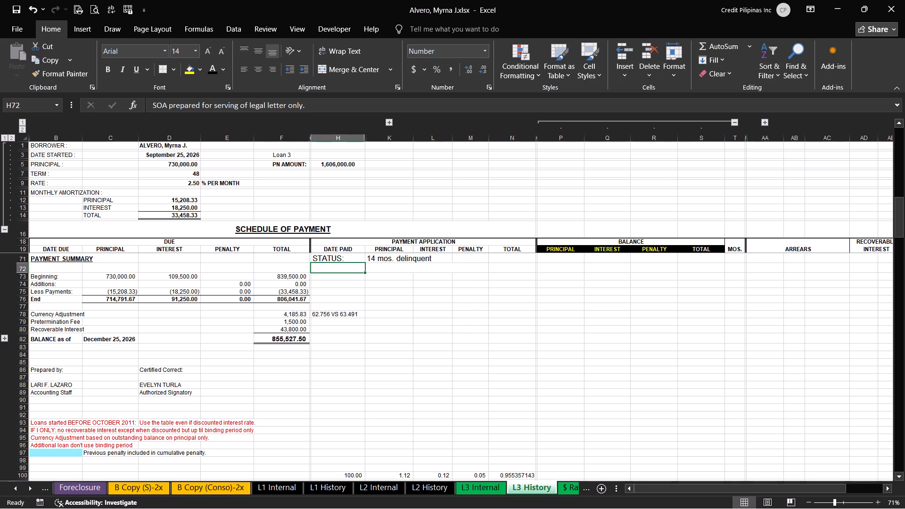
Replace the delinquency text in K71 with Updated.
scroll(437, 287, up, 20)
scroll(437, 287, up, 5)
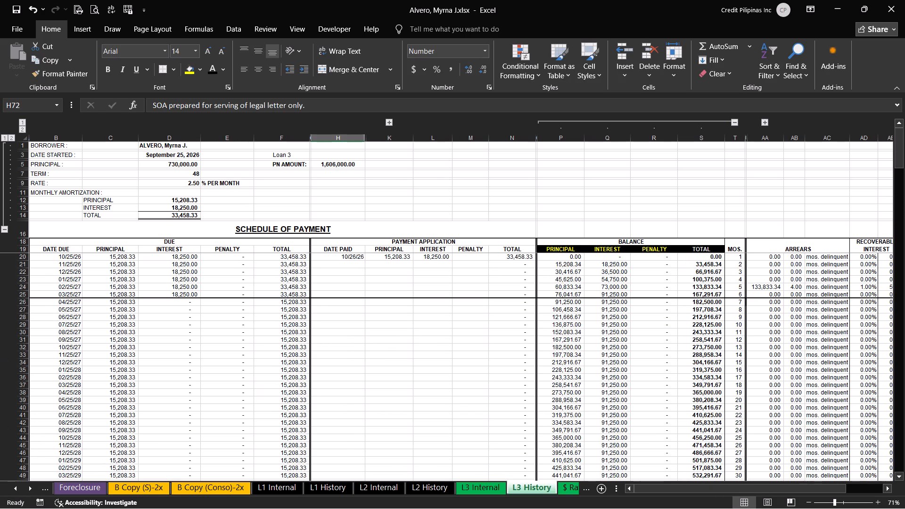
scroll(431, 306, down, 14)
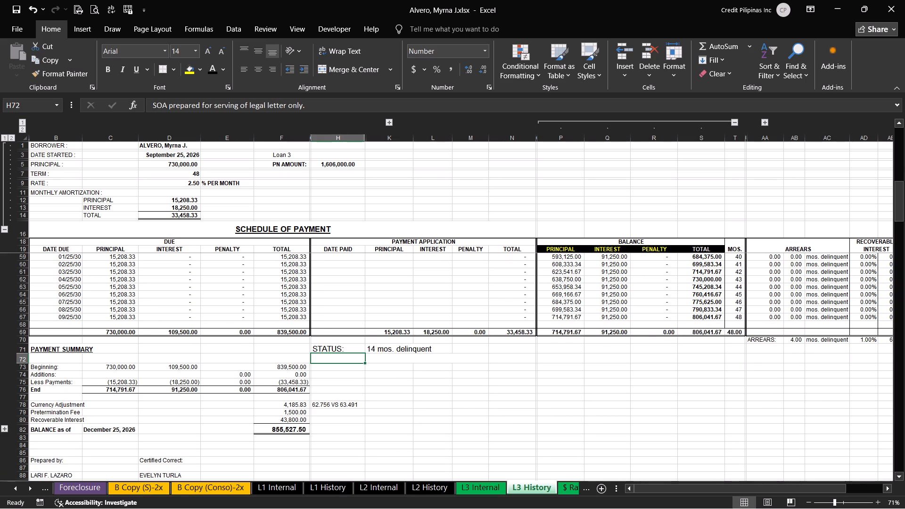
click(387, 325)
text(uPDATED)
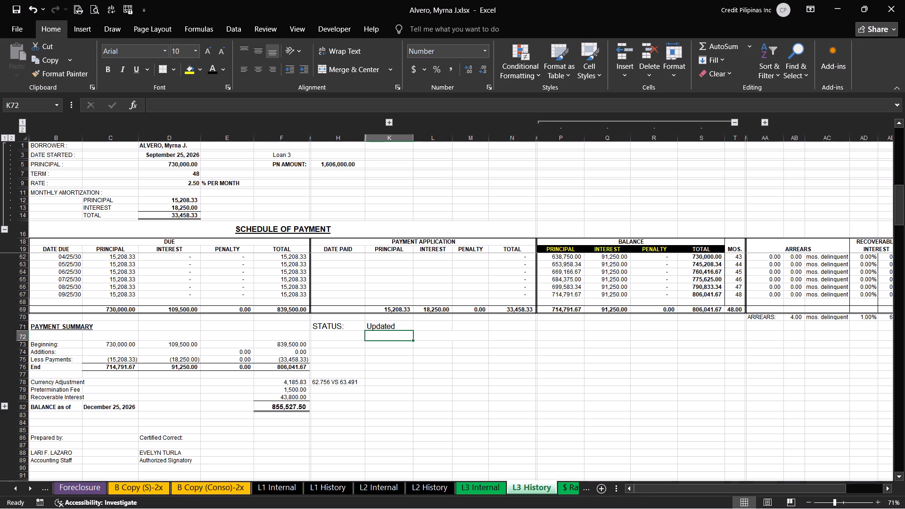
Narrow column B to about 130 pixels so the balance date sits closer to its label.
scroll(395, 421, up, 11)
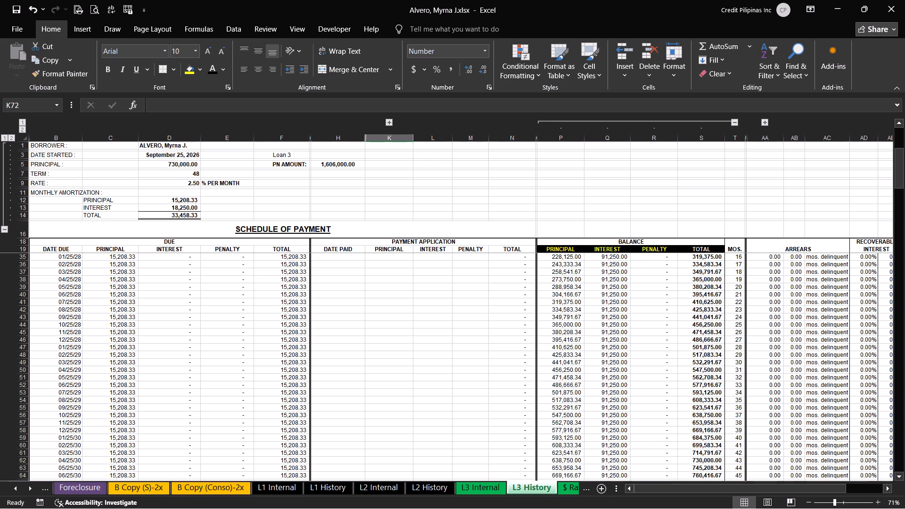
scroll(395, 421, up, 7)
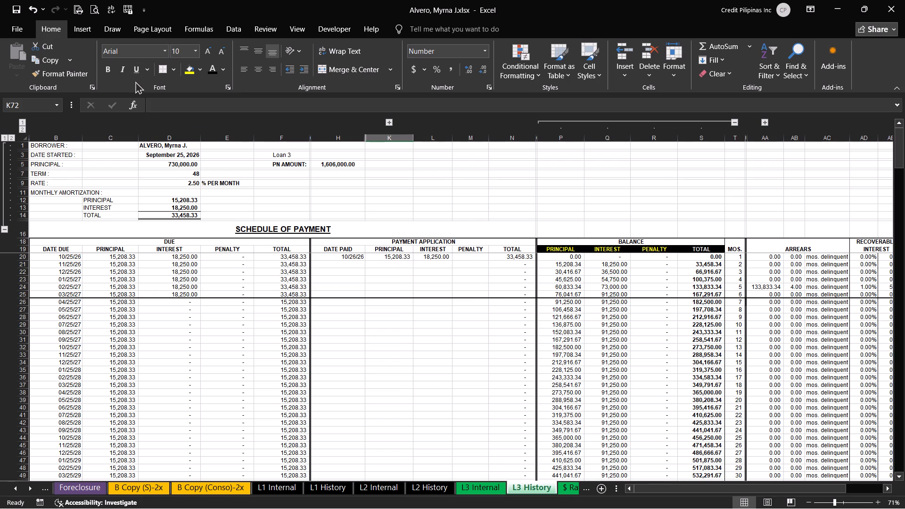
drag(98, 12, 214, 338)
scroll(204, 380, down, 9)
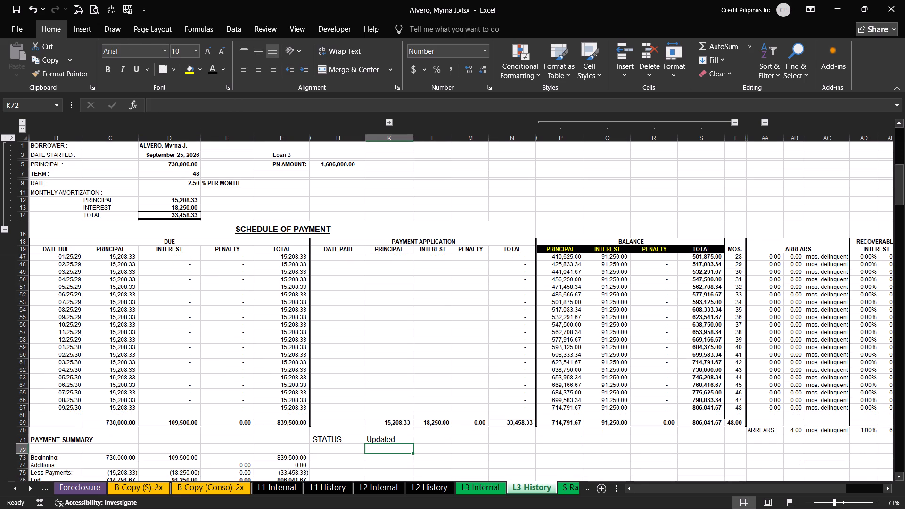
scroll(204, 380, down, 2)
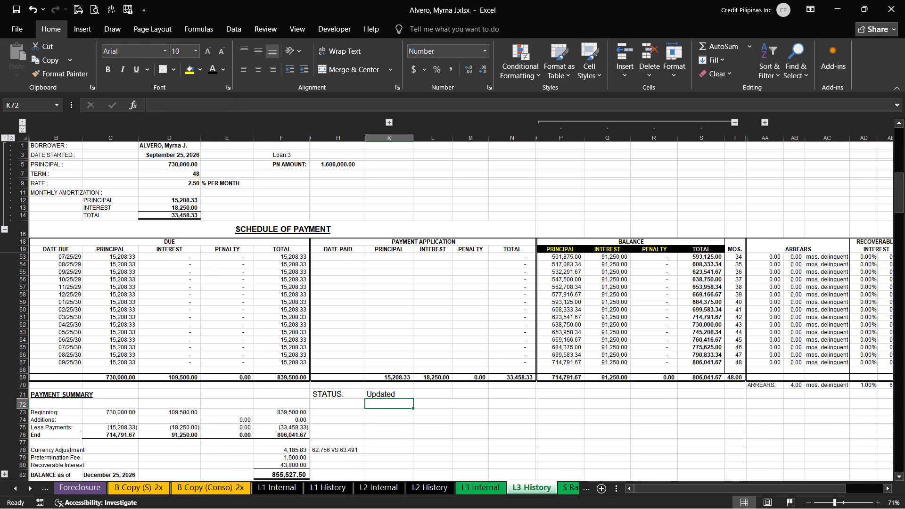
drag(81, 138, 75, 138)
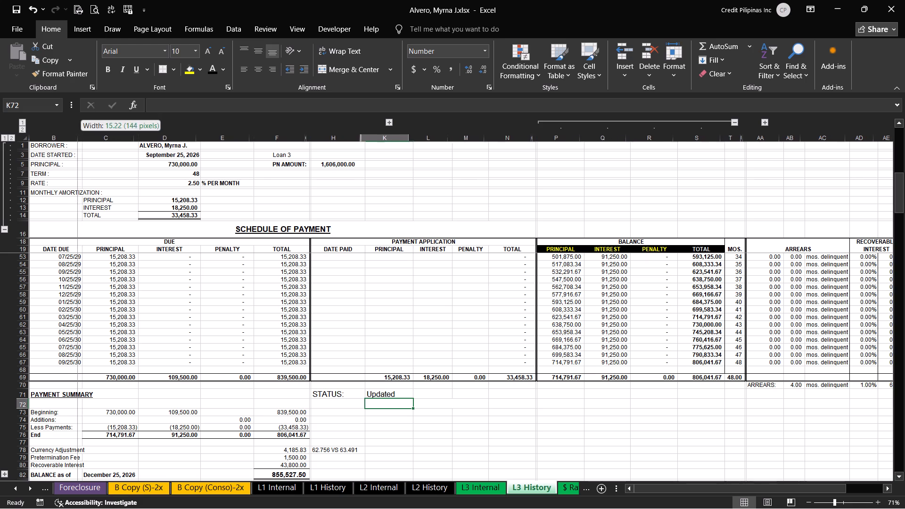
drag(75, 138, 71, 139)
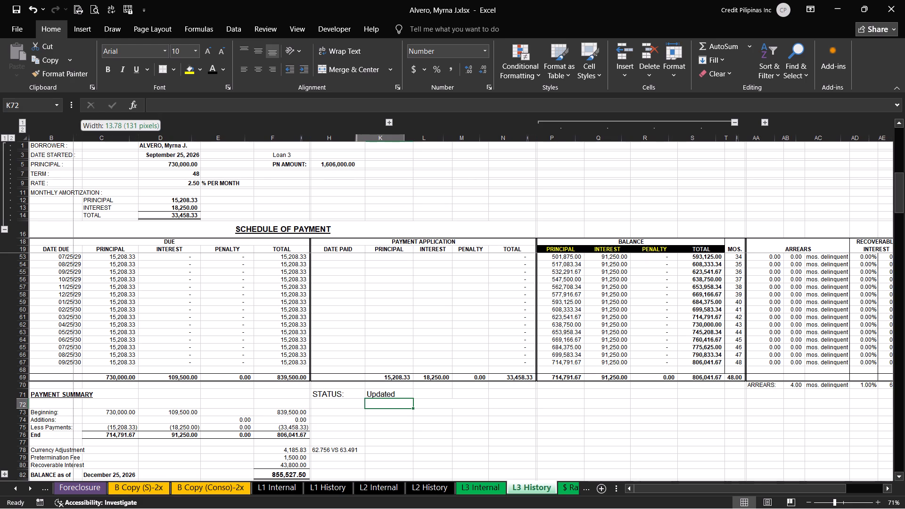
drag(71, 139, 71, 139)
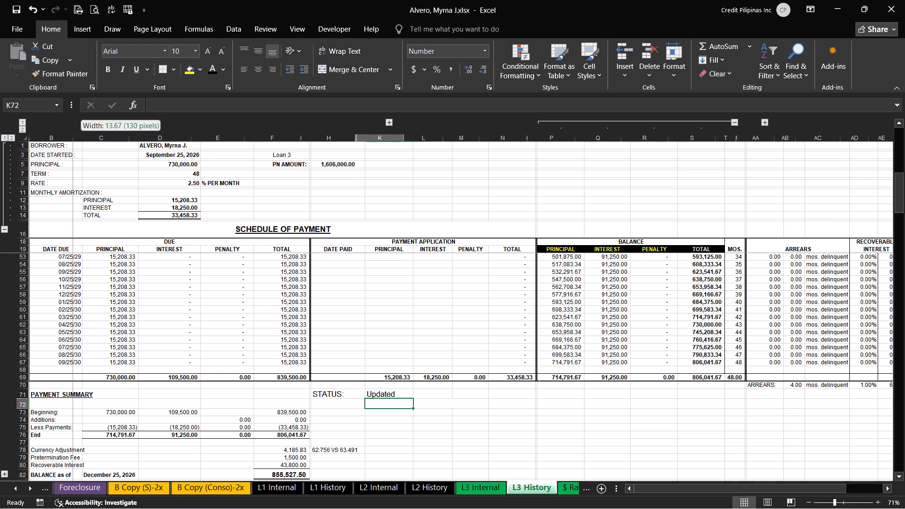
drag(71, 139, 70, 139)
click(183, 309)
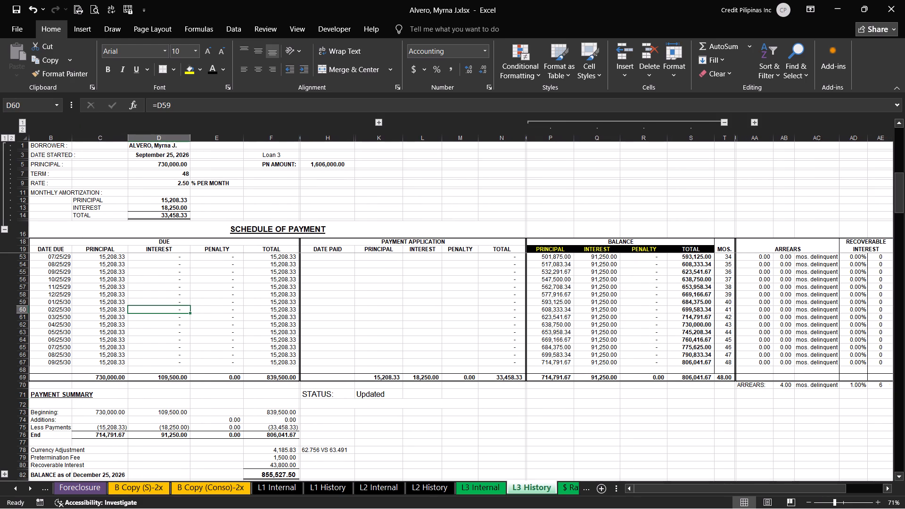
Print one copy of the L3 History statement.
click(96, 4)
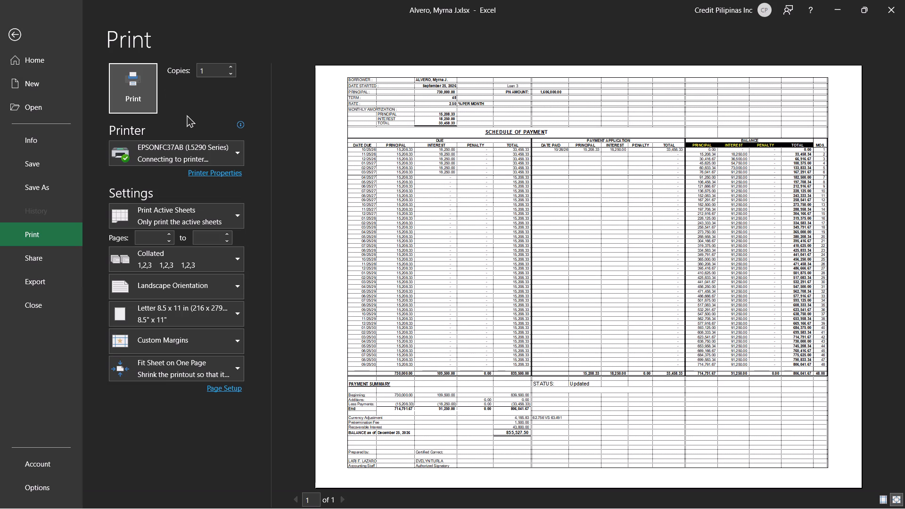
click(146, 96)
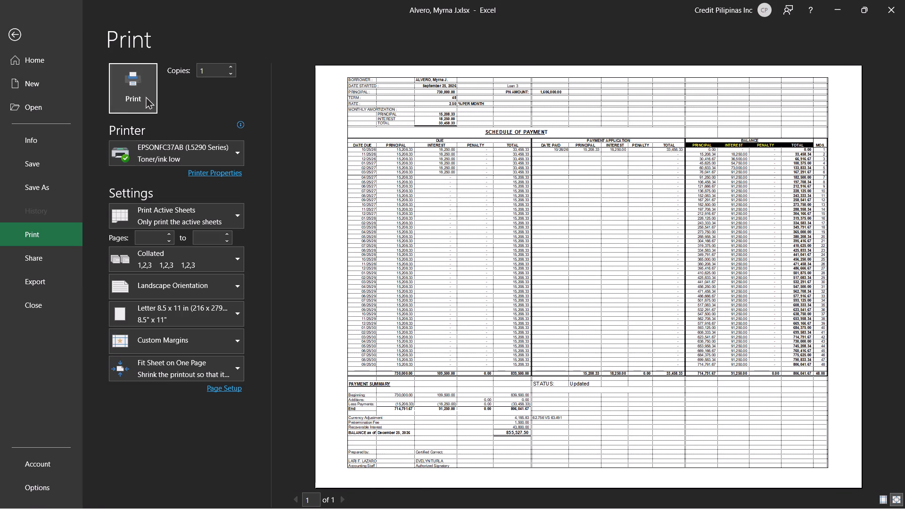